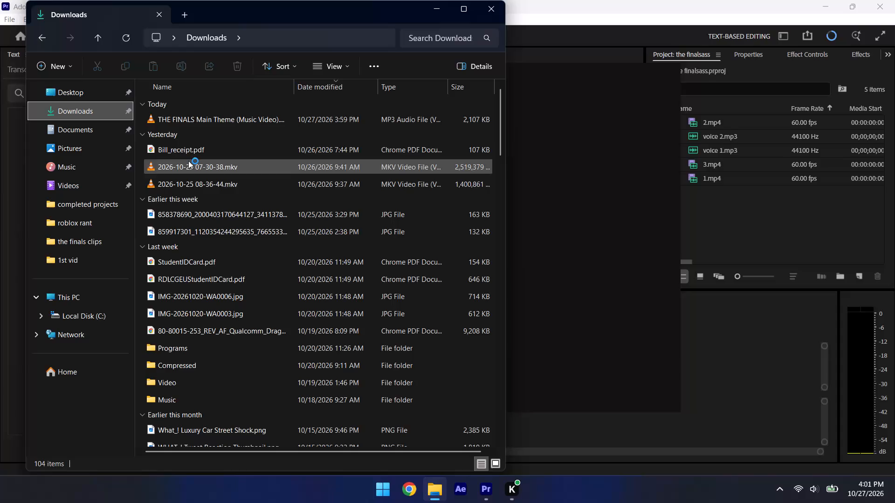
Move the THE FINALS Main Theme (Music Video) MP3 from Downloads into the assets folder inside the finals clips.
left_click(209, 122)
key("ctrl+x")
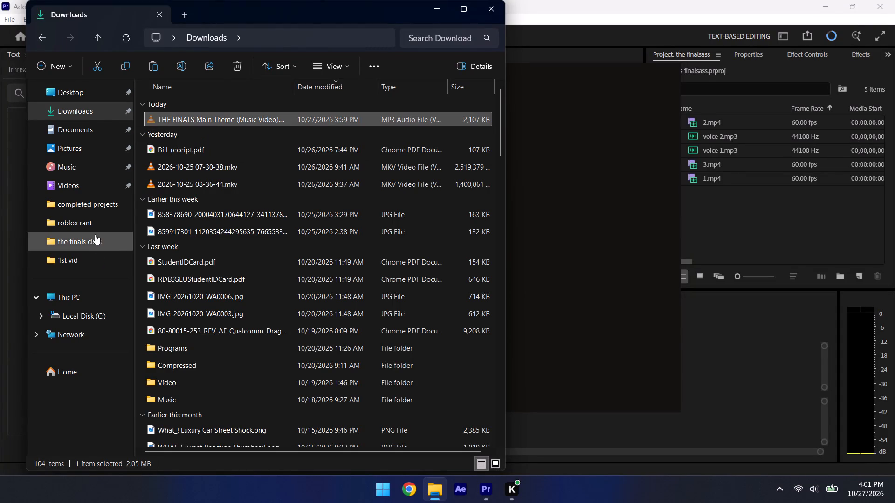
left_click(95, 234)
left_click(87, 255)
left_click(86, 228)
left_click(86, 234)
left_click(195, 129)
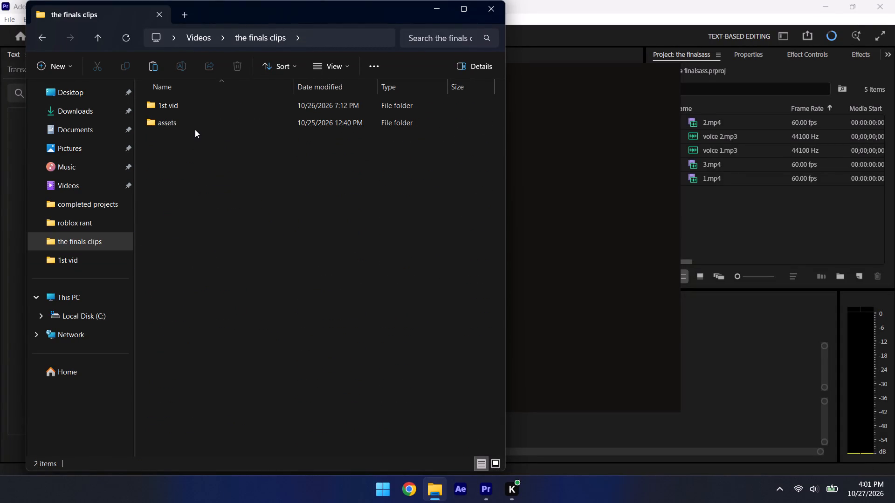
double_click(193, 128)
left_click(265, 306)
key("ctrl+v")
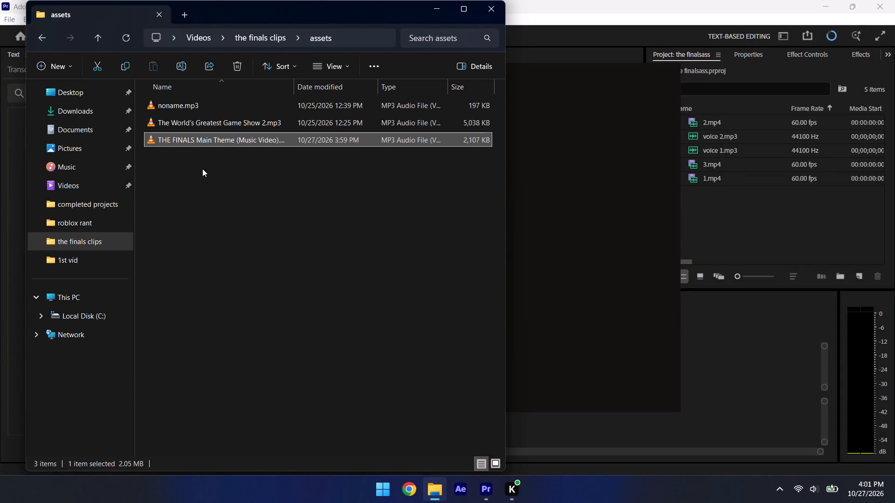
Play the THE FINALS Main Theme (Music Video) MP3 from the assets folder in VLC media player.
double_click(208, 143)
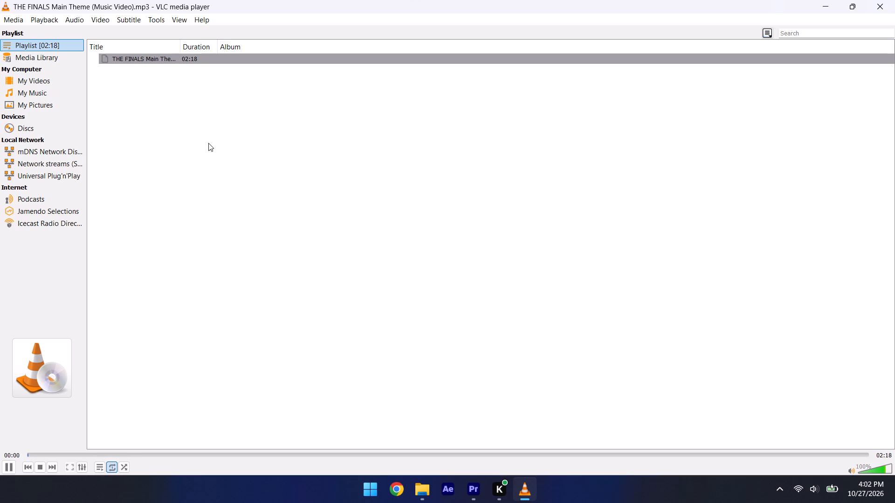
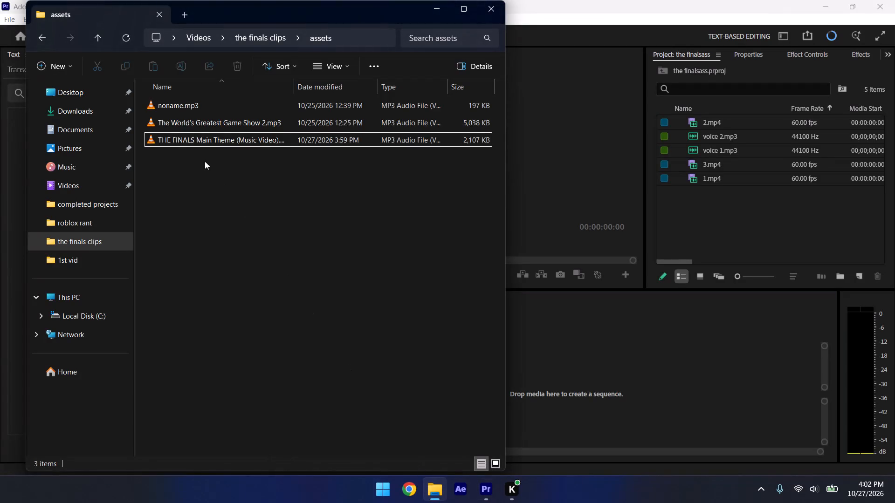
Preview noname.mp3 from the assets folder in VLC media player, closing the player afterwards.
left_click_drag(175, 204, 219, 91)
left_click(191, 187)
double_click(194, 102)
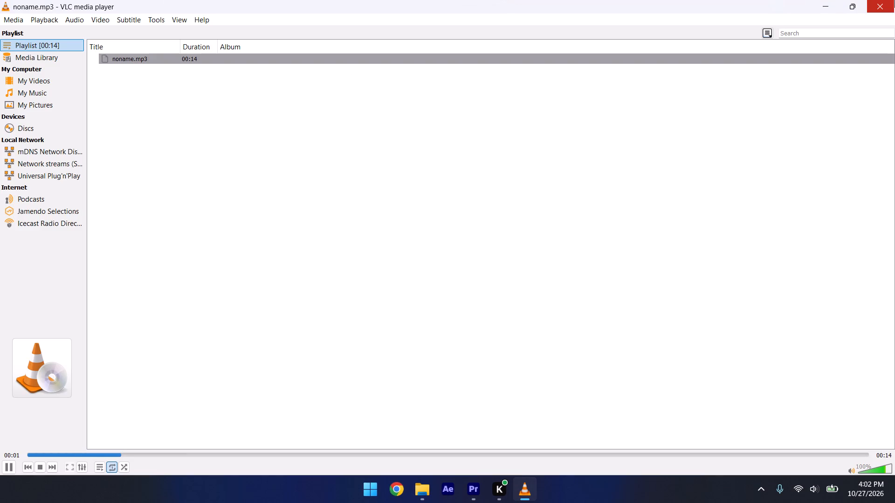
left_click(894, 0)
Rename noname.mp3 in the assets folder to "sfx the finals".
right_click(170, 107)
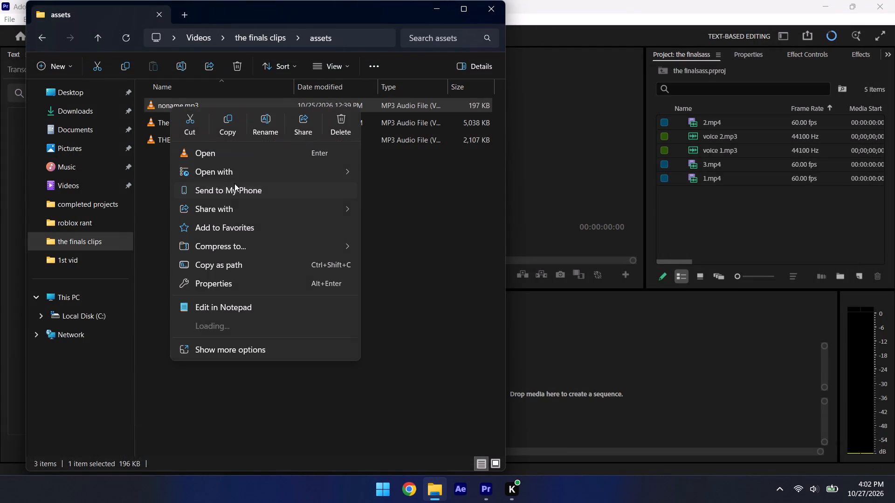
left_click(275, 124)
type("sfx the finals")
key("Return")
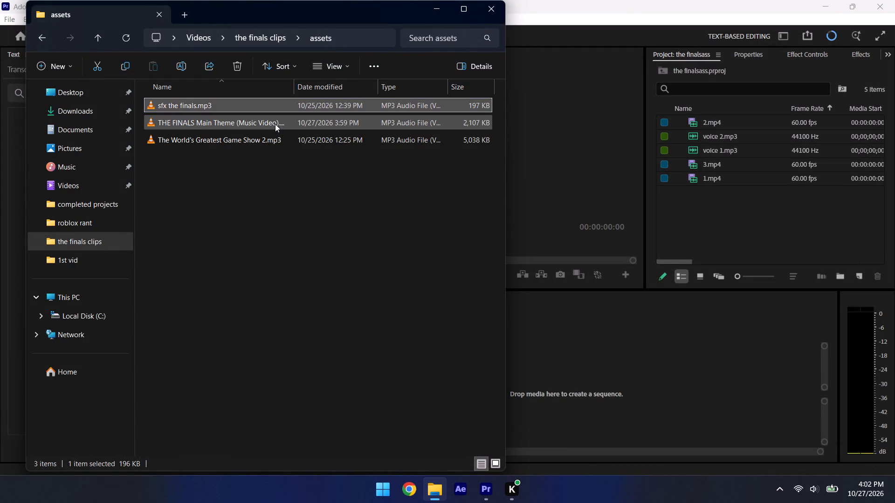
Import The World's Greatest Game Show 2.mp3 from the assets folder into the finalsass project in Premiere.
left_click_drag(170, 142, 254, 152)
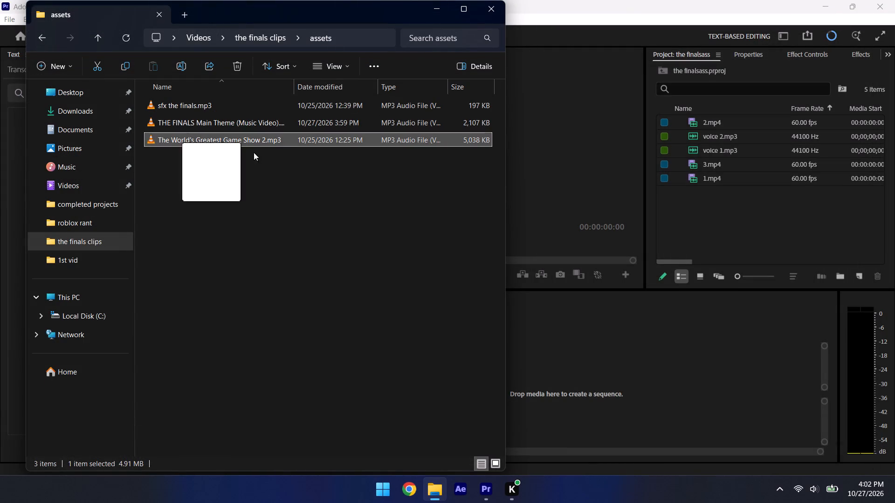
left_click_drag(254, 152, 811, 218)
left_click(707, 227)
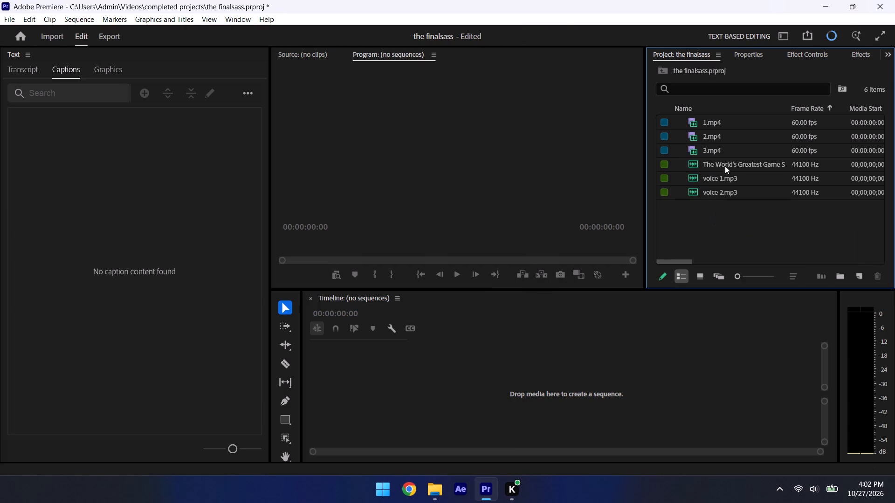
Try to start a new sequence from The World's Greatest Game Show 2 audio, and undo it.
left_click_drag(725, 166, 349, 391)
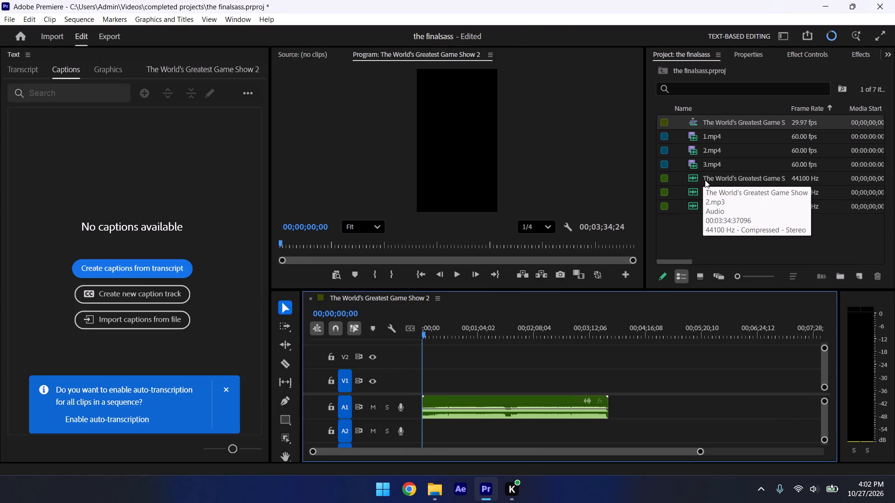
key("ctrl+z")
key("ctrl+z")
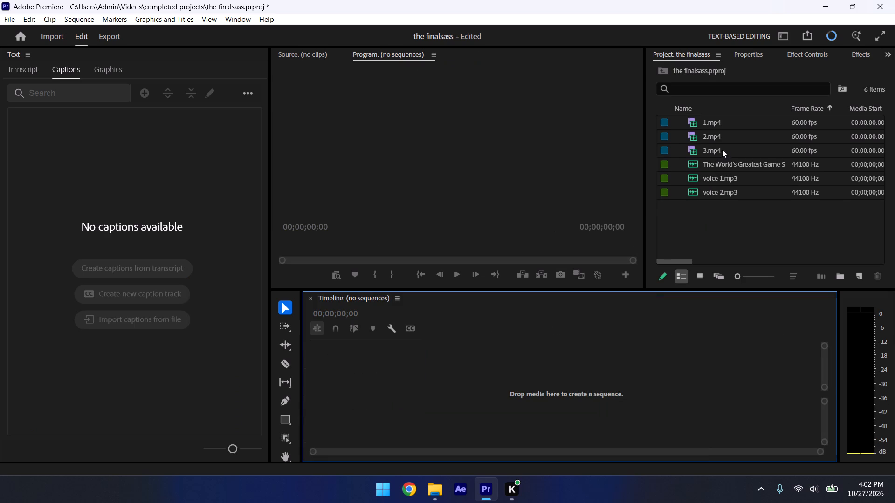
Create a new sequence from 1.mp4, play its opening seconds, and return the playhead to the start.
left_click_drag(718, 119, 361, 368)
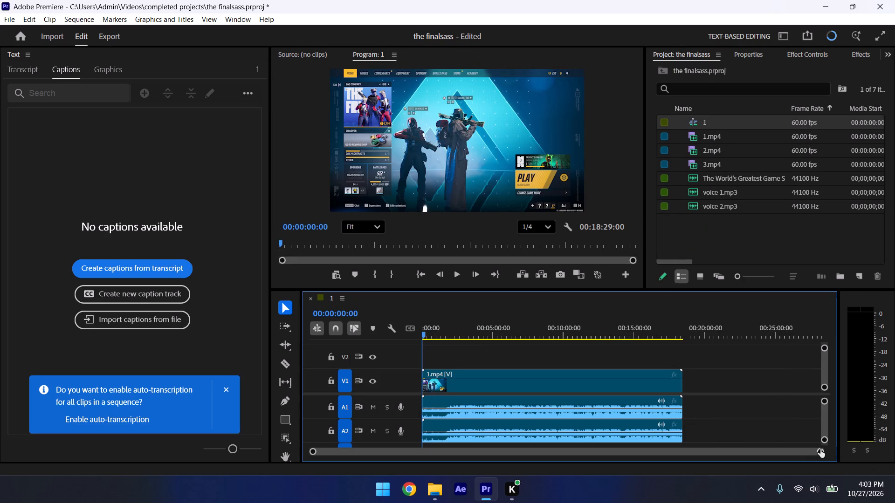
key("space")
left_click_drag(820, 451, 723, 446)
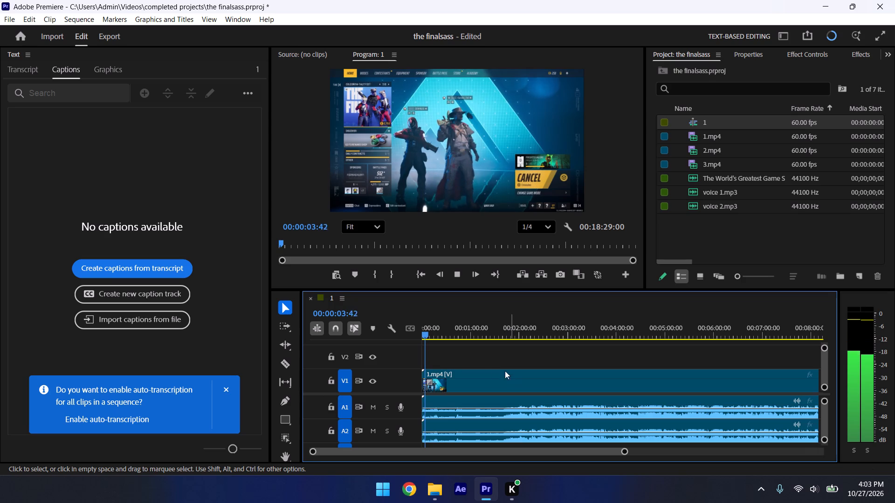
key("space")
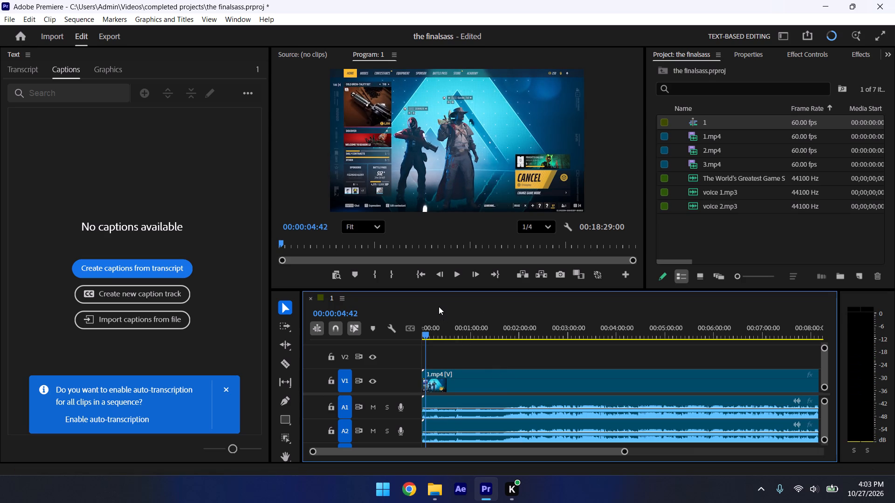
key("space")
key("space")
left_click_drag(432, 326, 385, 346)
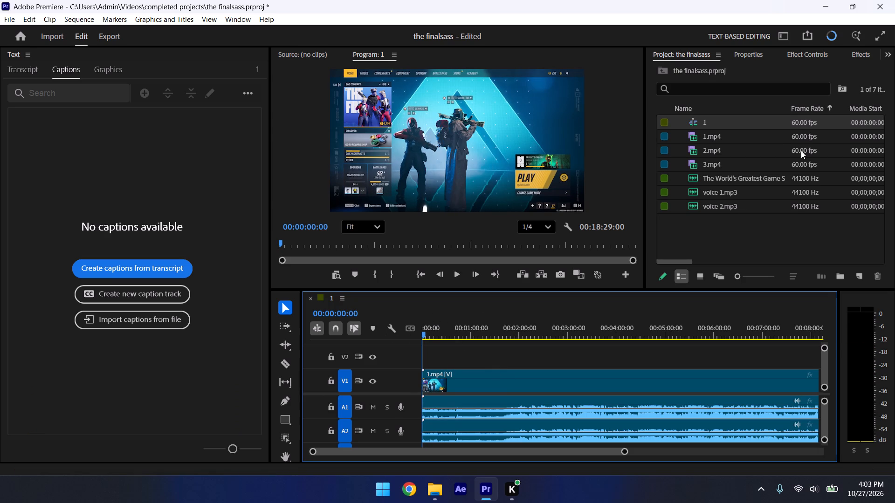
Place voice 1.mp3 at the start of audio track A3 and voice 2.mp3 directly after it.
scroll(734, 248, "down", 4)
left_click_drag(731, 180, 724, 227)
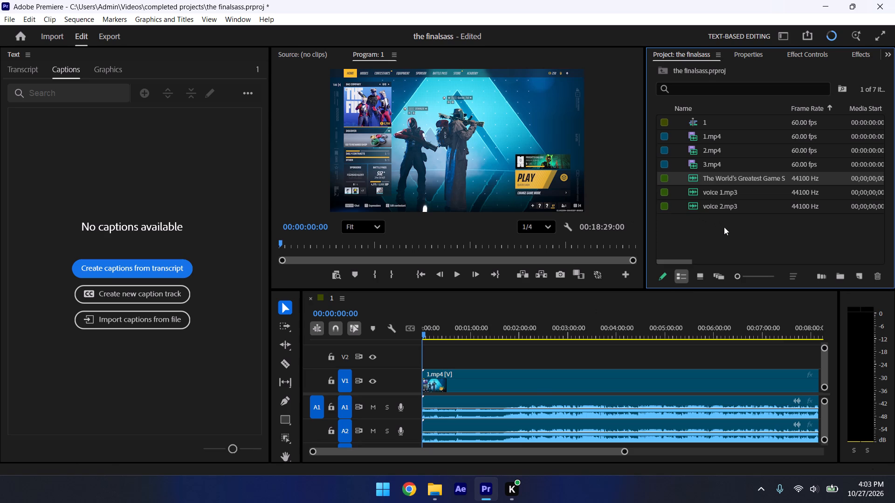
left_click_drag(724, 227, 723, 226)
scroll(543, 380, "down", 6, "ctrl")
scroll(511, 409, "down", 4, "ctrl")
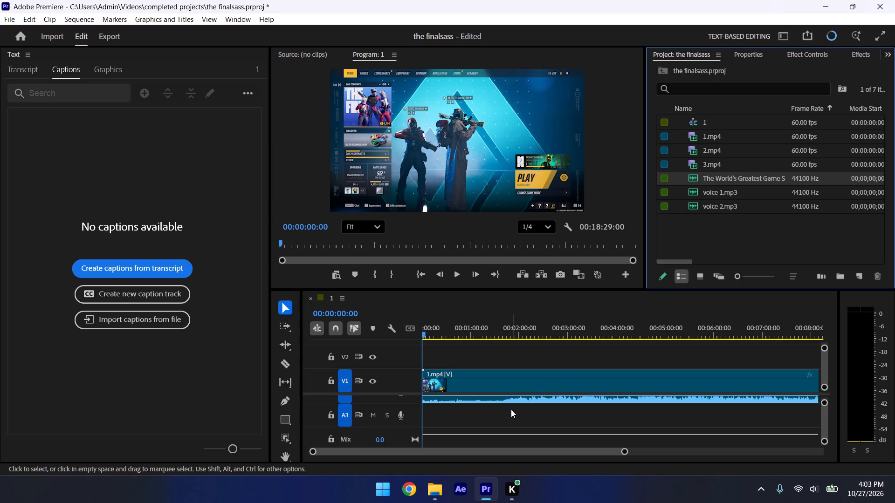
left_click_drag(727, 192, 422, 426)
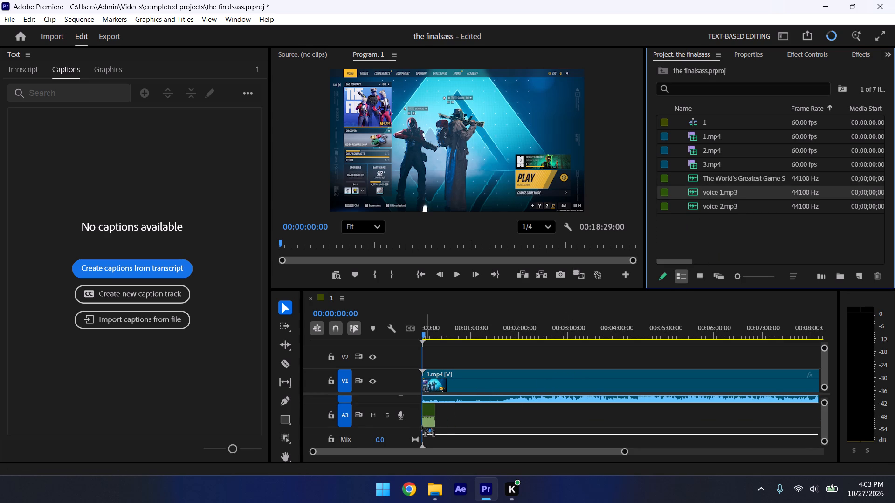
left_click_drag(422, 426, 414, 421)
left_click_drag(727, 206, 459, 415)
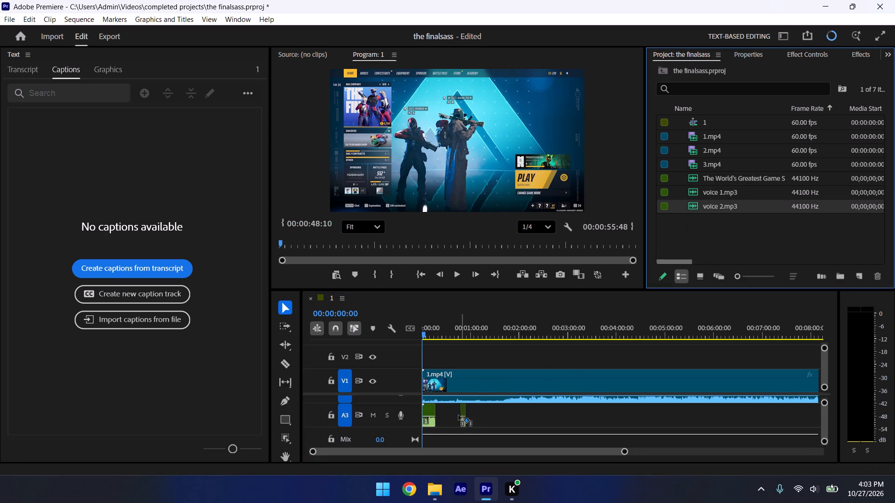
left_click_drag(459, 415, 435, 411)
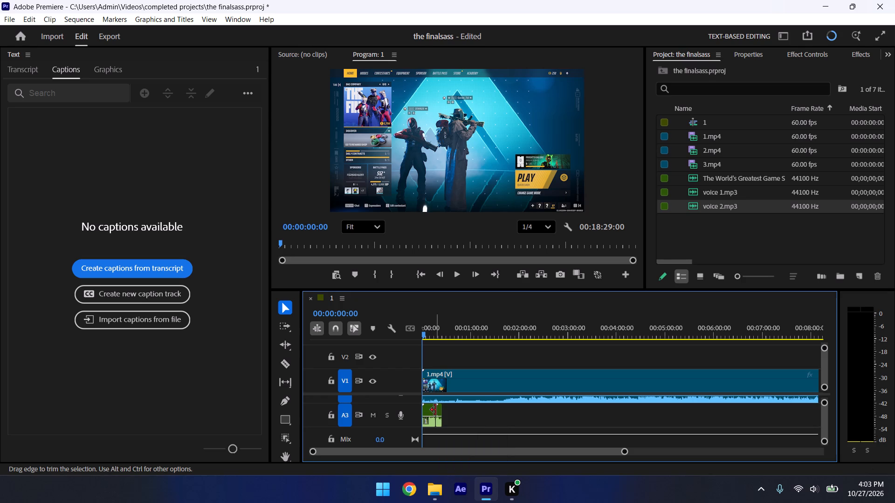
Play the opening with the voice clips, move the 1.mp4 clip to start where voice 2 ends, and return the playhead to the start.
key("space")
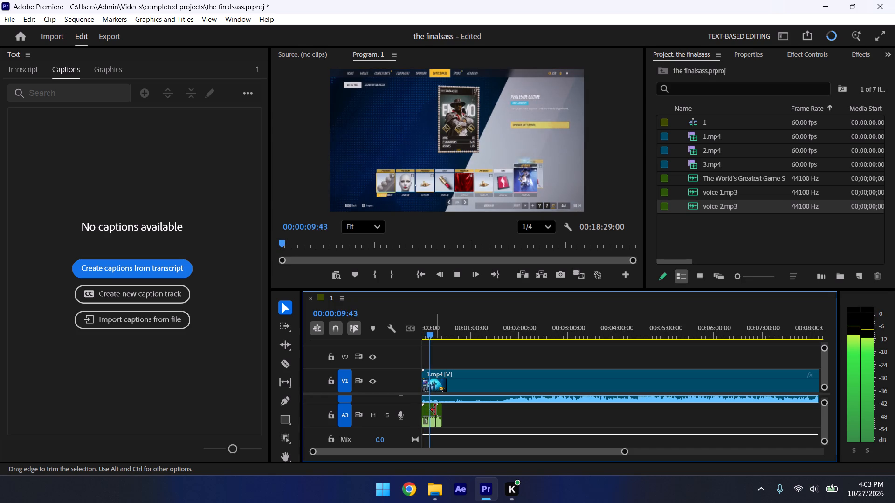
key("space")
left_click_drag(444, 384, 449, 384)
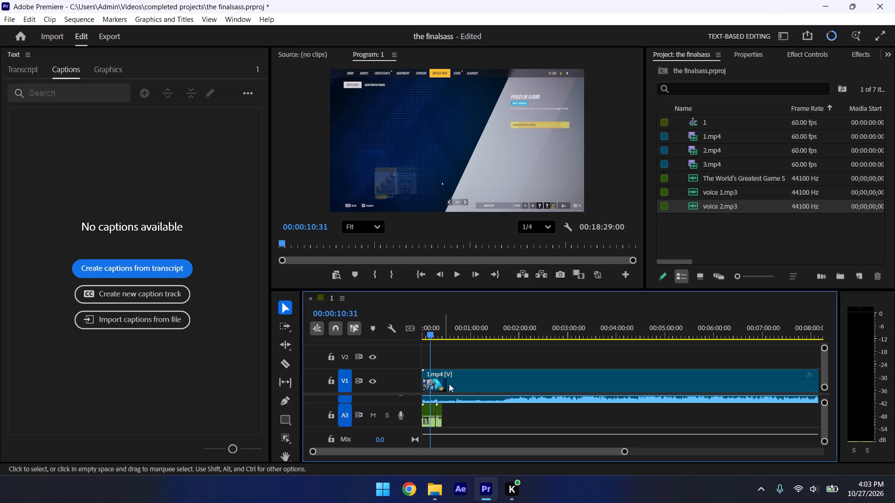
left_click_drag(449, 384, 470, 383)
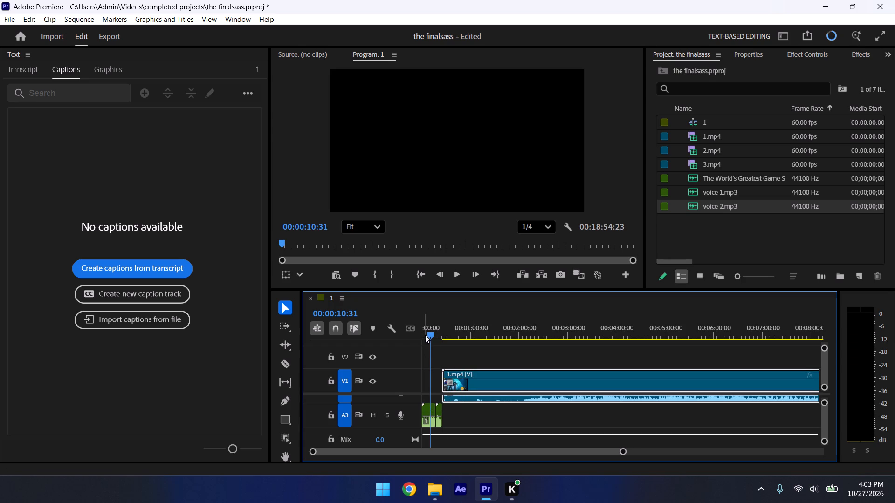
left_click_drag(425, 335, 383, 345)
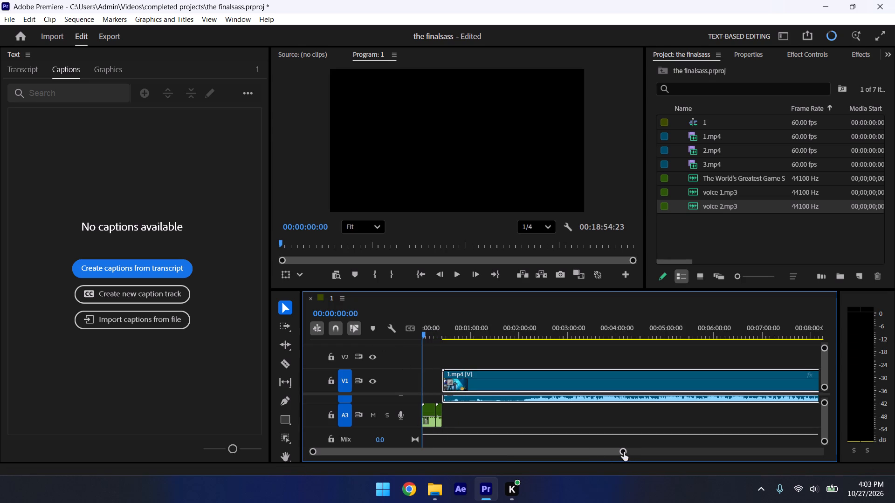
left_click_drag(622, 452, 543, 449)
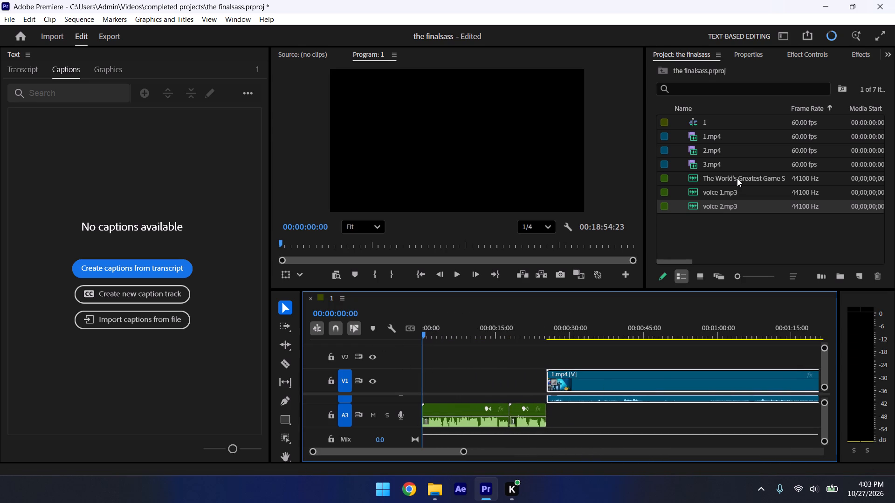
Import THE FINALS Main Theme (Music Video) MP3 from the assets folder into the Premiere project.
scroll(732, 225, "down", 6)
scroll(730, 223, "up", 6)
left_click(430, 500)
left_click(786, 256)
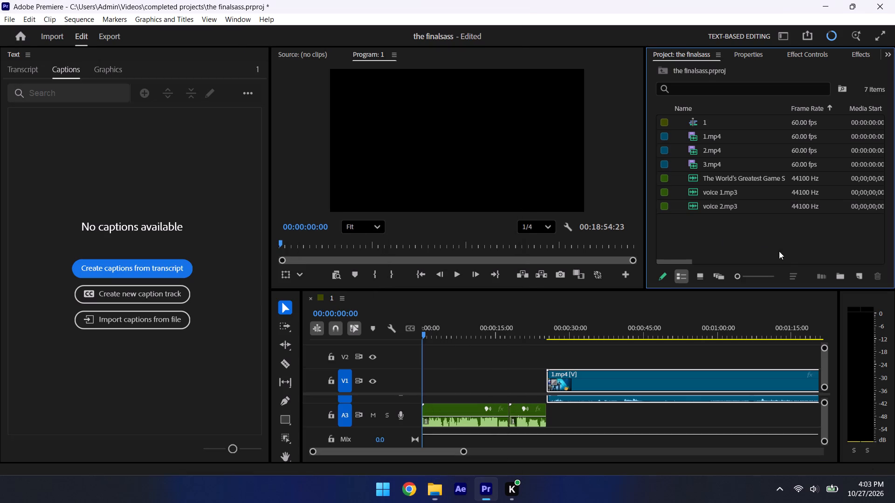
left_click(434, 502)
left_click_drag(200, 117, 221, 121)
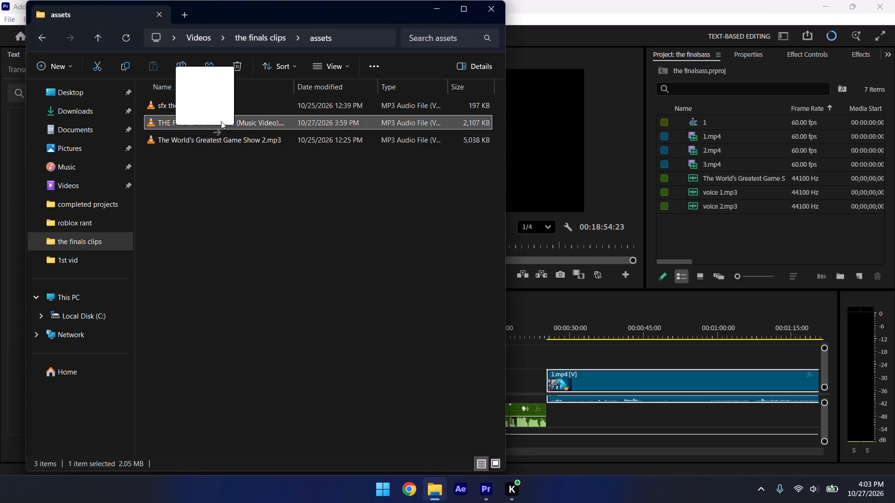
left_click_drag(221, 121, 776, 214)
left_click(736, 245)
Place THE FINALS Main Theme at the start of the sequence on audio track A4, below the voice clips.
left_click_drag(719, 181, 430, 449)
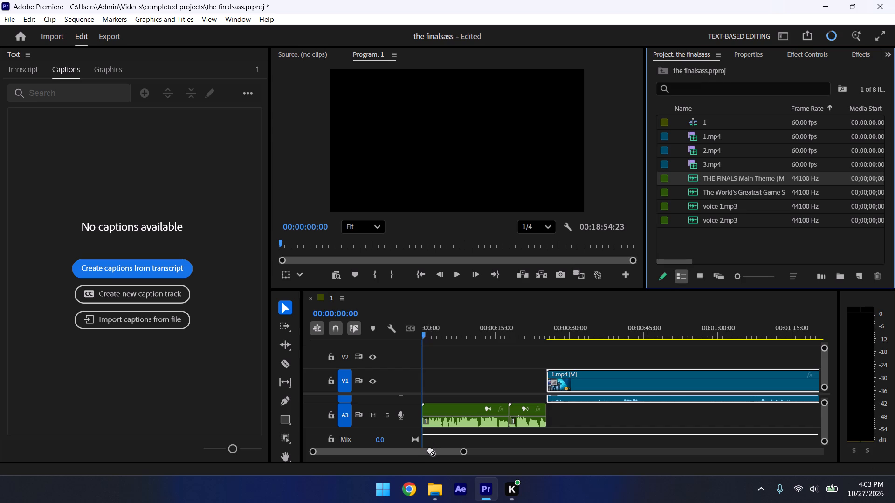
left_click_drag(430, 449, 771, 253)
scroll(563, 447, "down", 6, "ctrl")
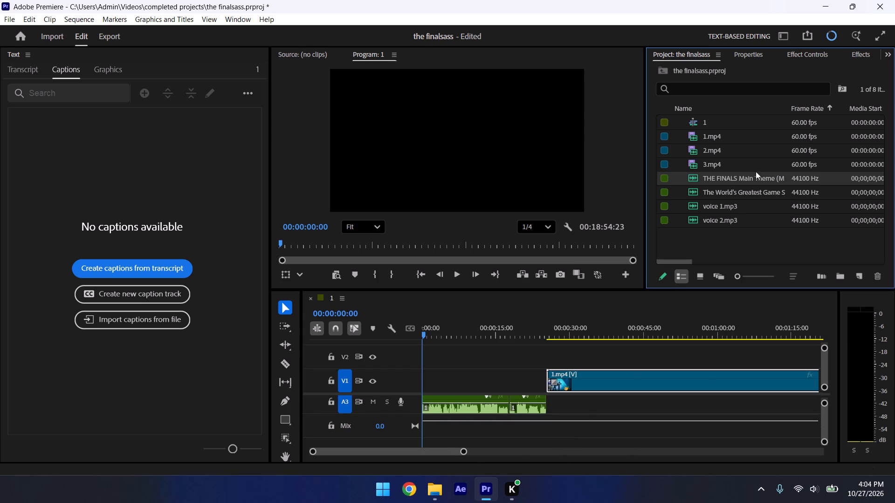
left_click_drag(738, 178, 416, 445)
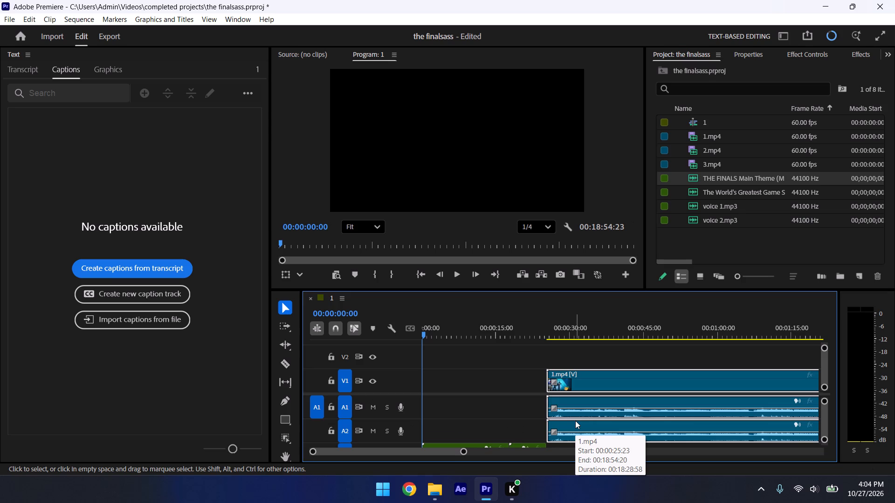
scroll(545, 382, "down", 6, "ctrl")
scroll(485, 398, "down", 8, "ctrl")
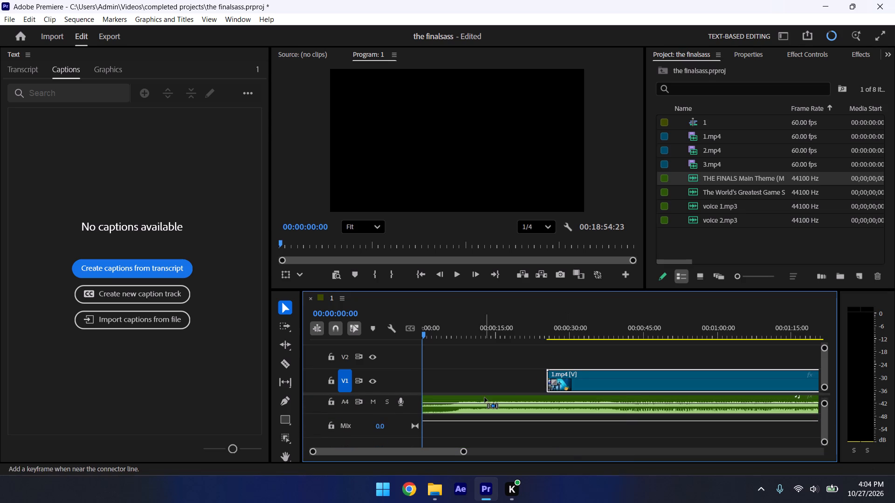
Trim the opening seconds off the THE FINALS Main Theme clip on A4 and move it back to the sequence start.
key("space")
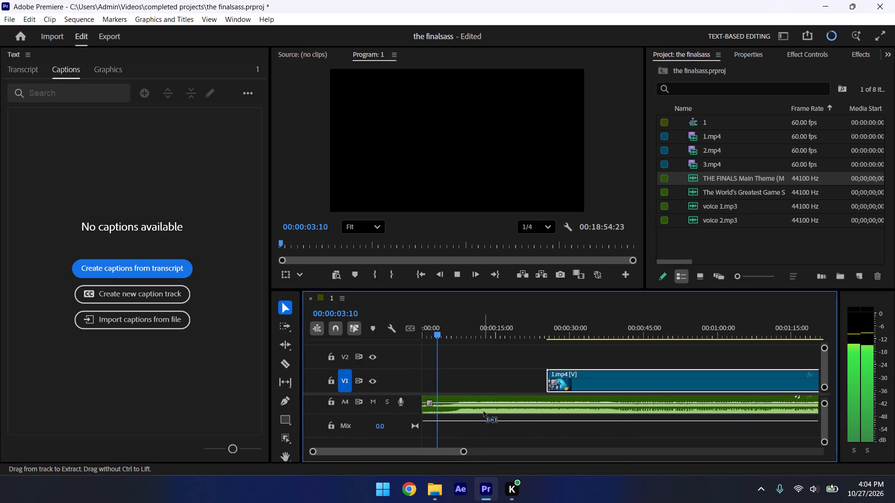
scroll(484, 412, "up", 2, "ctrl")
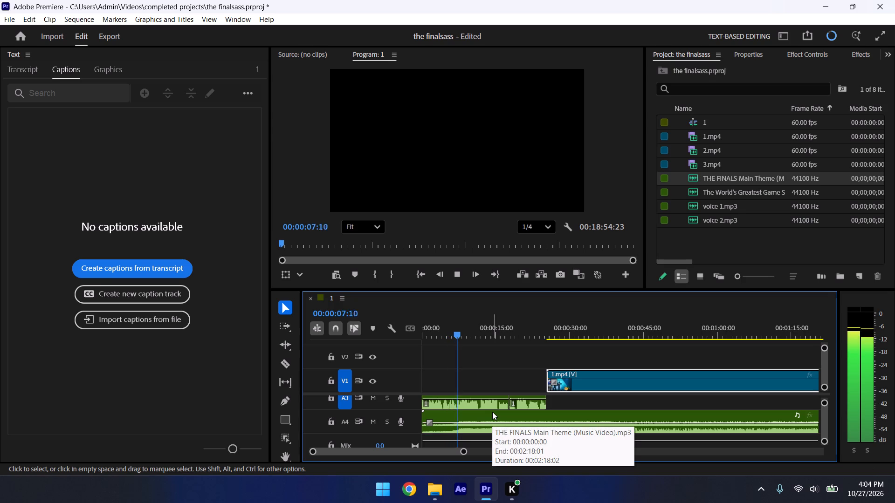
key("space")
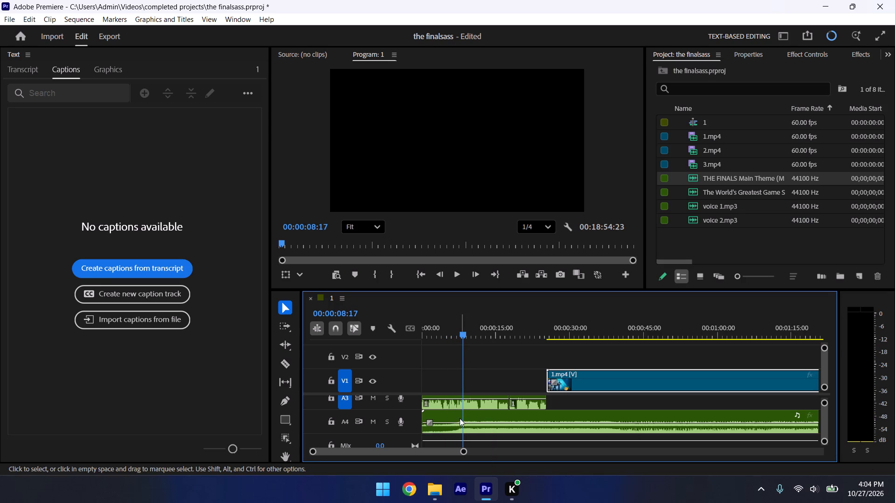
left_click_drag(483, 416, 454, 414)
left_click_drag(424, 415, 447, 421)
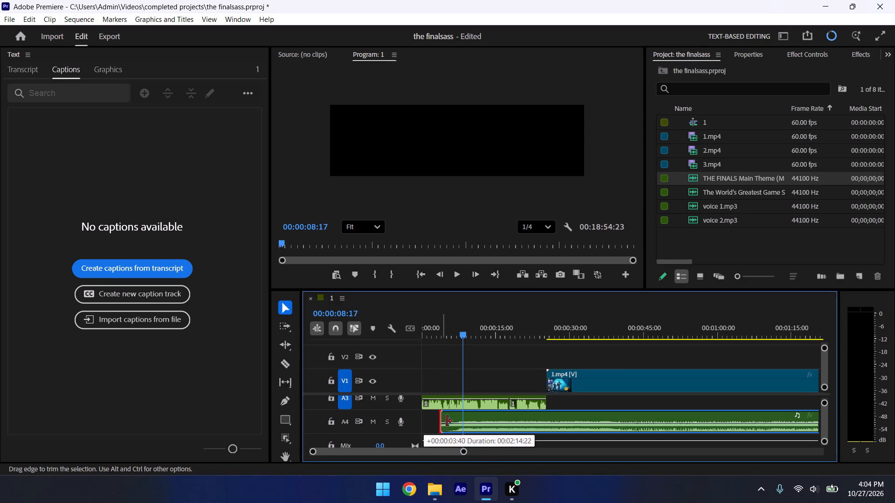
left_click_drag(447, 421, 456, 422)
left_click_drag(488, 417, 438, 418)
Raise the volume of the two voice clips on A3 above 0 dB, judging the balance against the theme in playback.
left_click_drag(438, 331, 369, 322)
key("space")
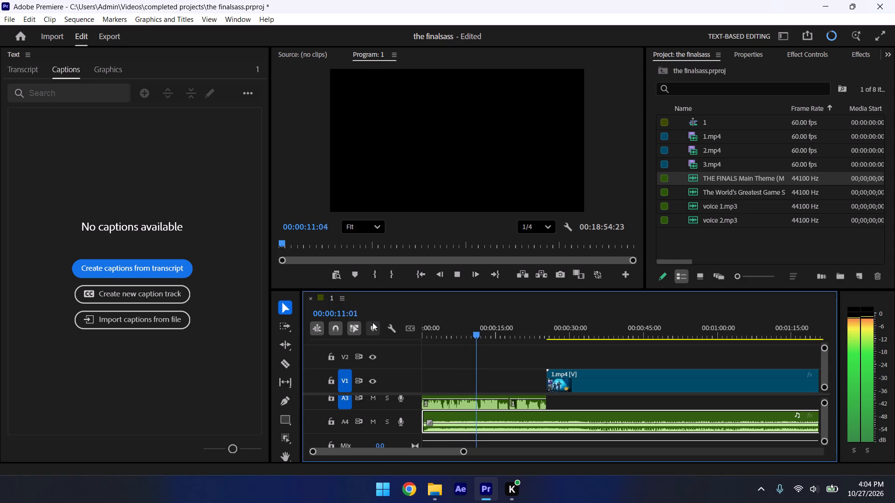
key("space")
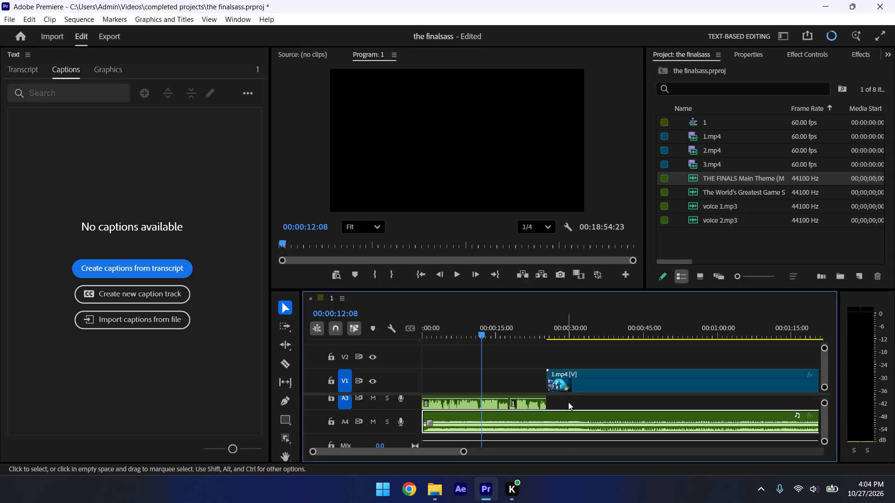
left_click_drag(568, 402, 453, 405)
left_click(750, 55)
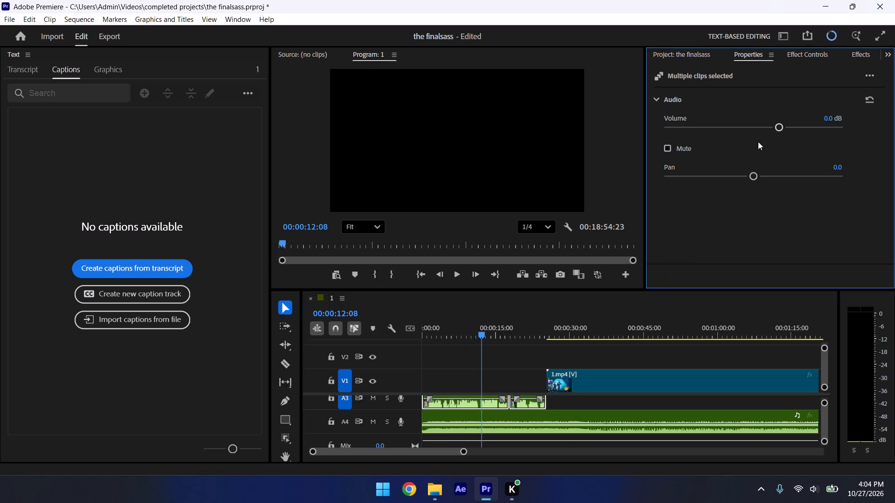
left_click_drag(778, 129, 812, 132)
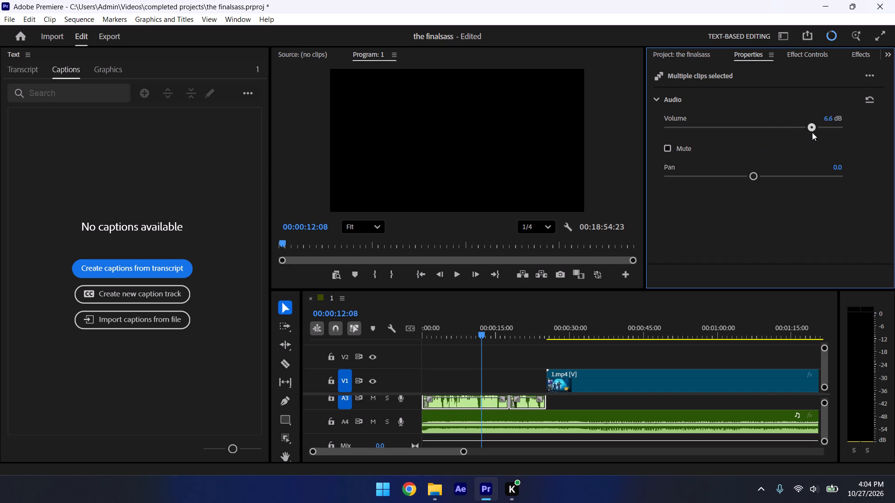
left_click_drag(812, 132, 854, 142)
left_click(575, 398)
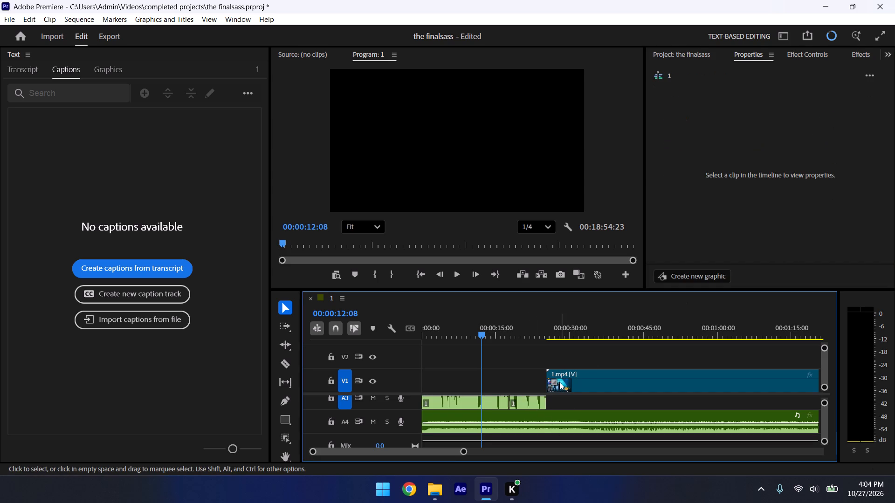
key("space")
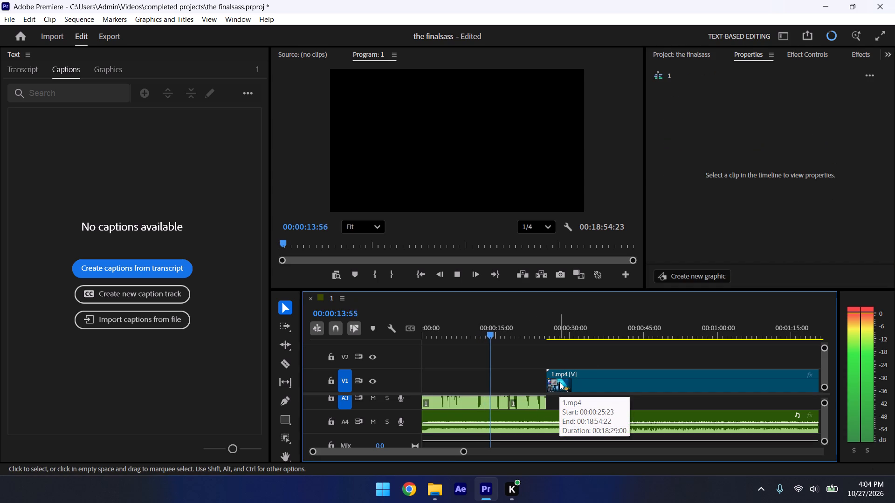
key("space")
left_click_drag(567, 401, 481, 408)
left_click_drag(837, 128, 806, 123)
left_click(585, 403)
Lower the volume of THE FINALS Main Theme clip on A4 to -4.9 dB, save the project, and replay the opening.
left_click_drag(507, 322, 353, 328)
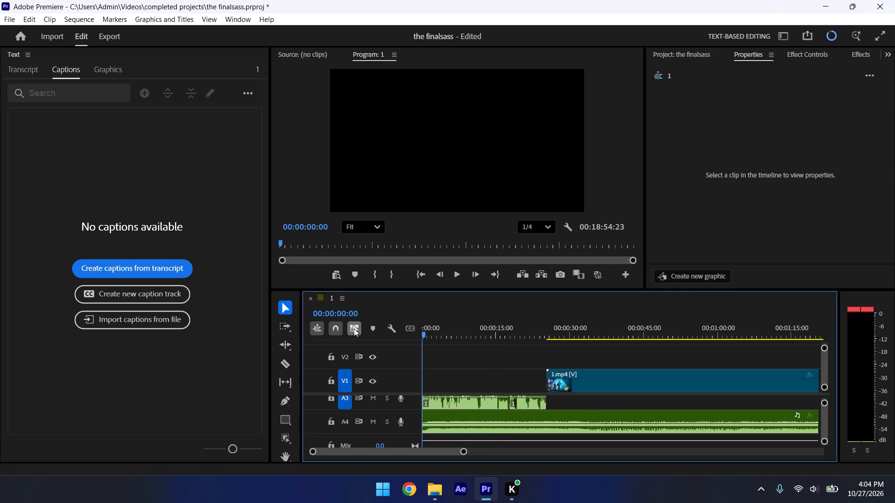
key("space")
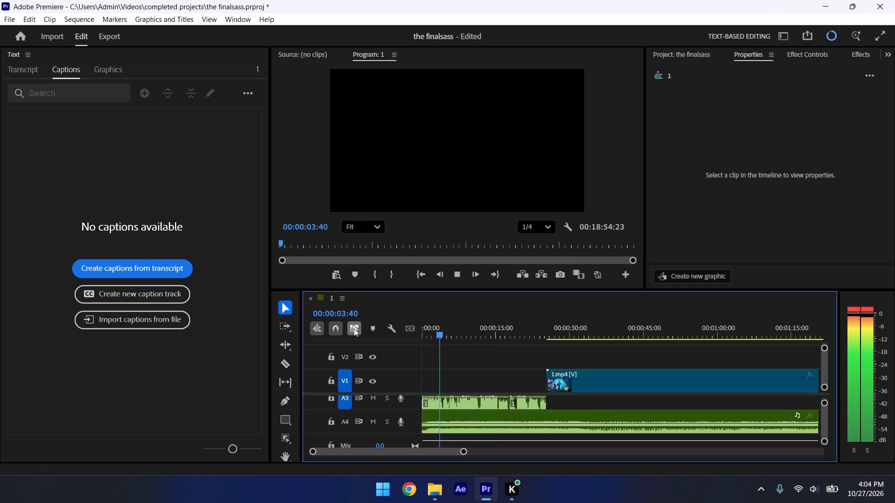
key("space")
left_click(540, 417)
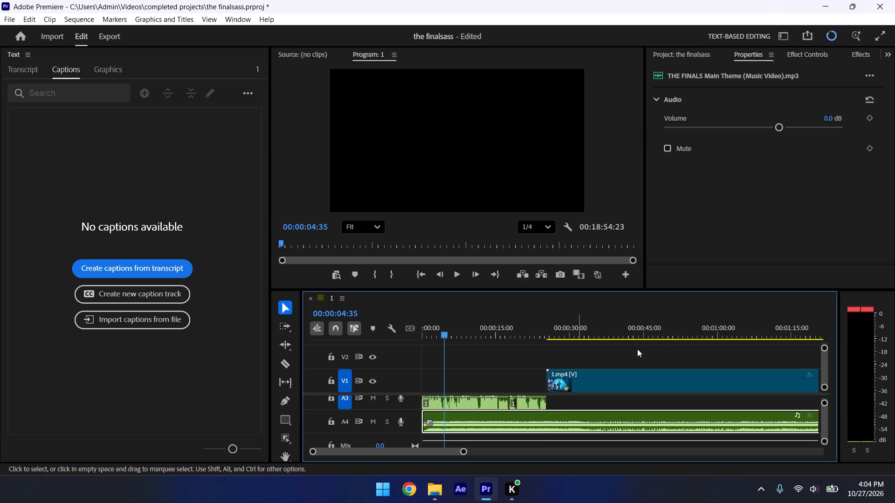
left_click_drag(780, 130, 759, 126)
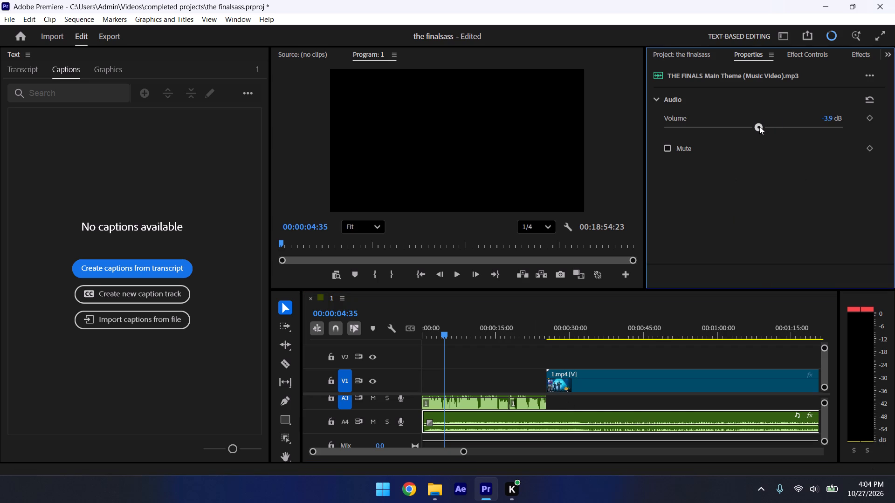
left_click_drag(759, 126, 759, 126)
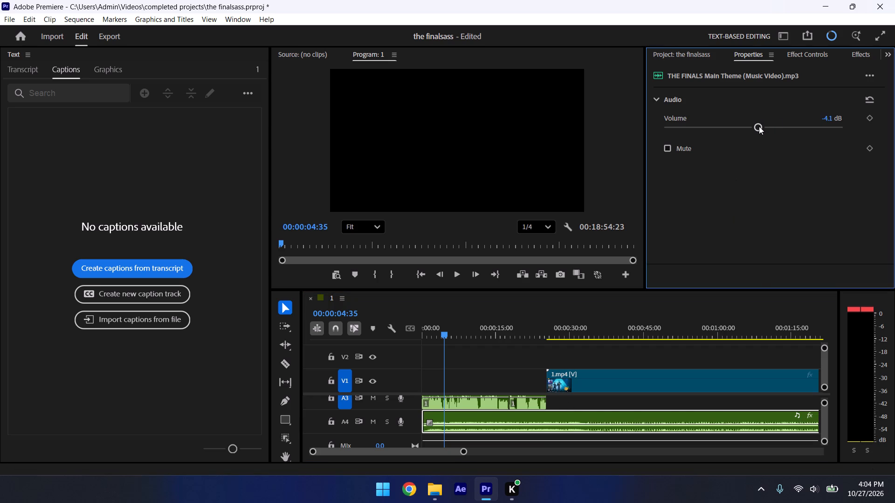
key("ctrl+s")
left_click(759, 126)
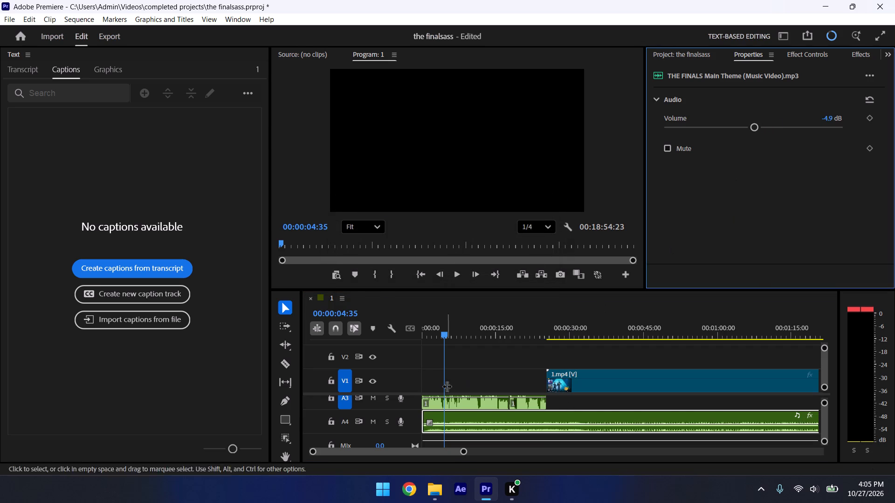
left_click_drag(437, 329, 351, 338)
key("space")
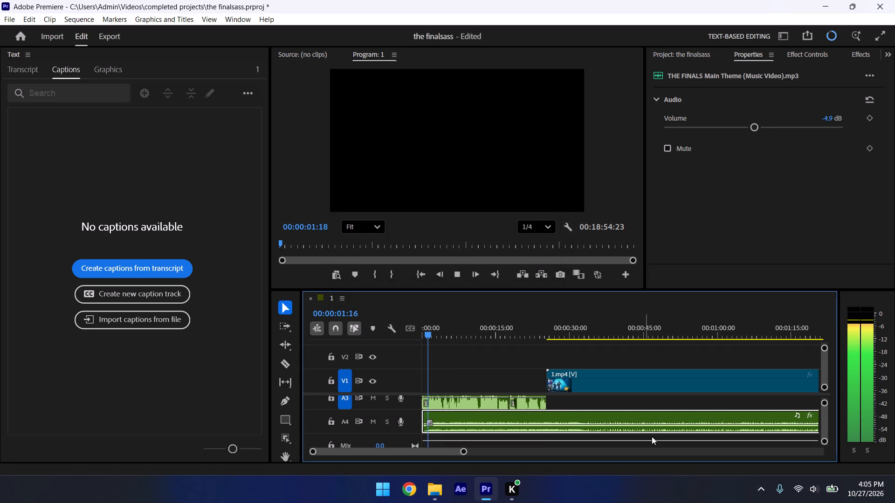
left_click(608, 402)
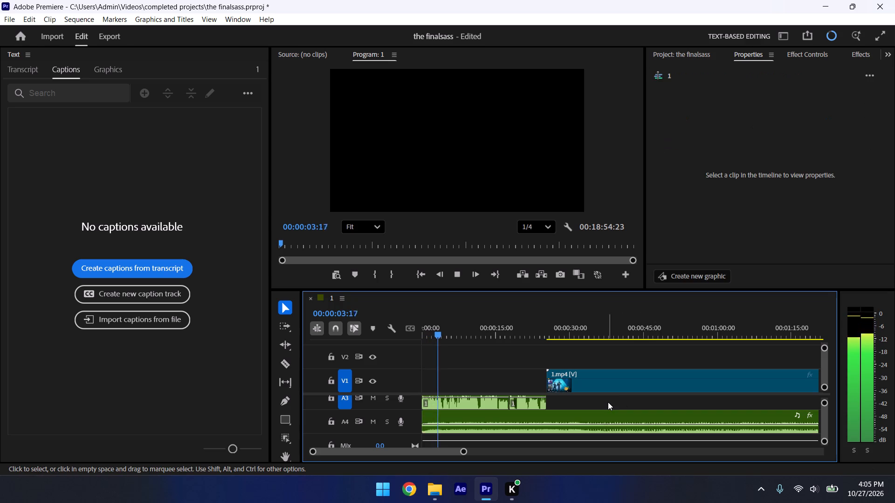
key("space")
Move THE FINALS Main Theme clip on A4 later so it starts at about 00:00:02:39.
left_click_drag(463, 449, 449, 446)
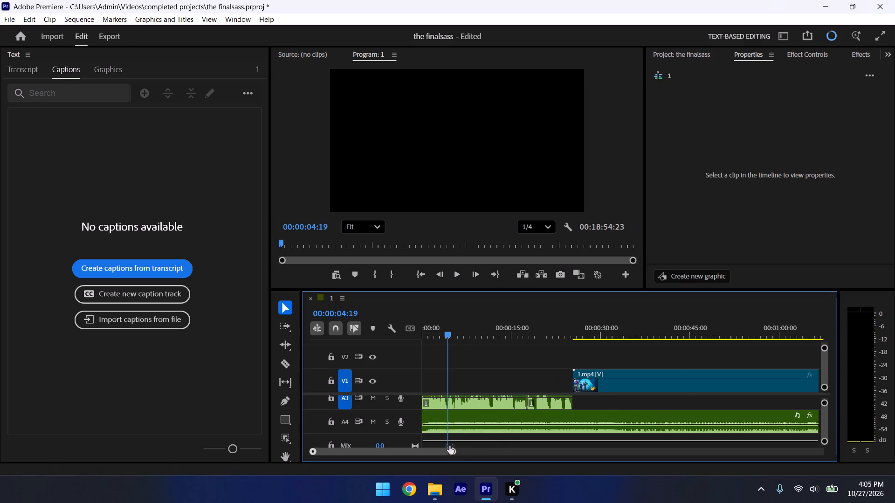
left_click_drag(449, 446, 429, 439)
key("space")
key("space")
left_click_drag(524, 334, 513, 331)
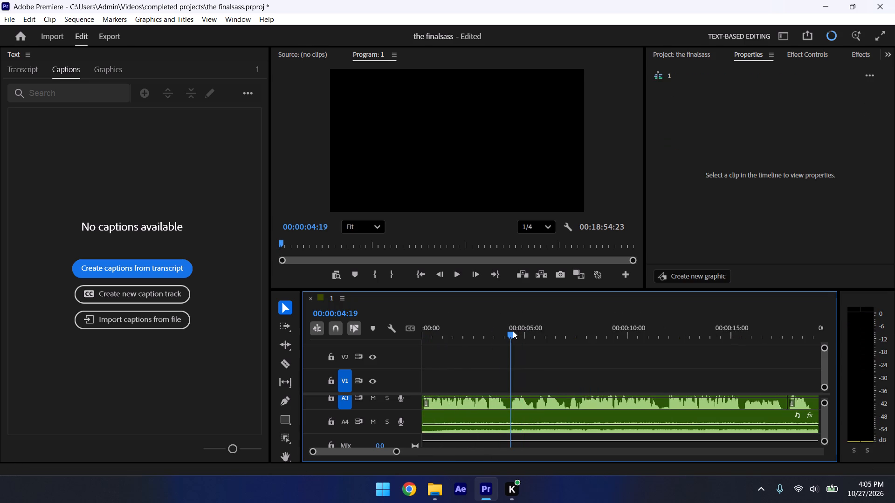
left_click_drag(513, 331, 512, 331)
left_click_drag(517, 414, 559, 407)
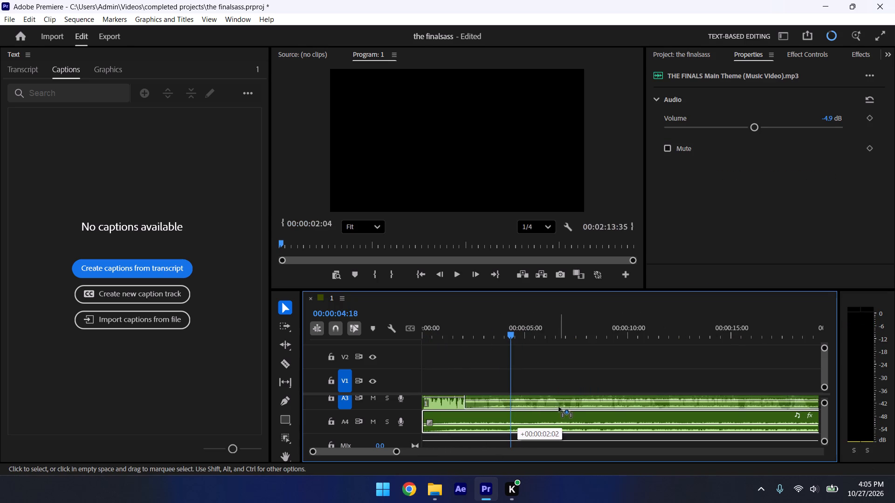
left_click_drag(559, 407, 572, 410)
Play the section around 4 seconds repeatedly to check how the theme lines up with the voice clip.
key("space")
left_click_drag(528, 333, 483, 326)
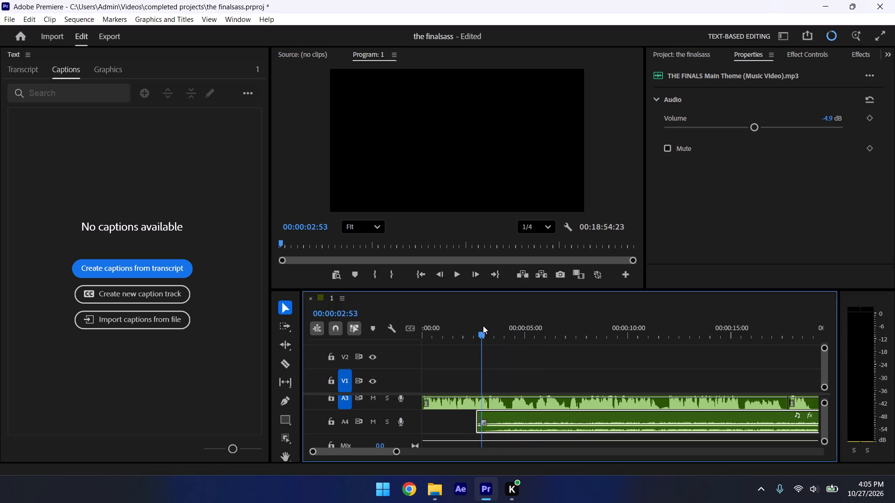
key("space")
key("space")
key("space")
key("space")
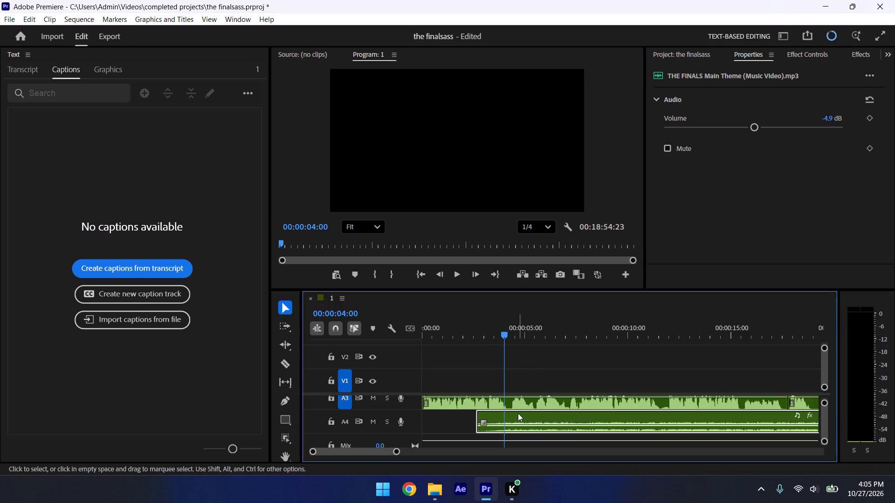
key("space")
key("space")
key("space")
key("space")
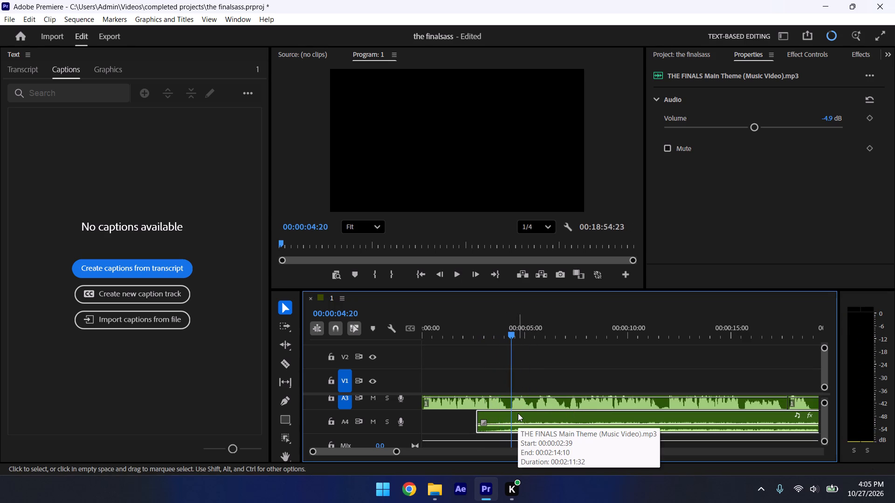
key("space")
left_click_drag(522, 332, 370, 325)
key("space")
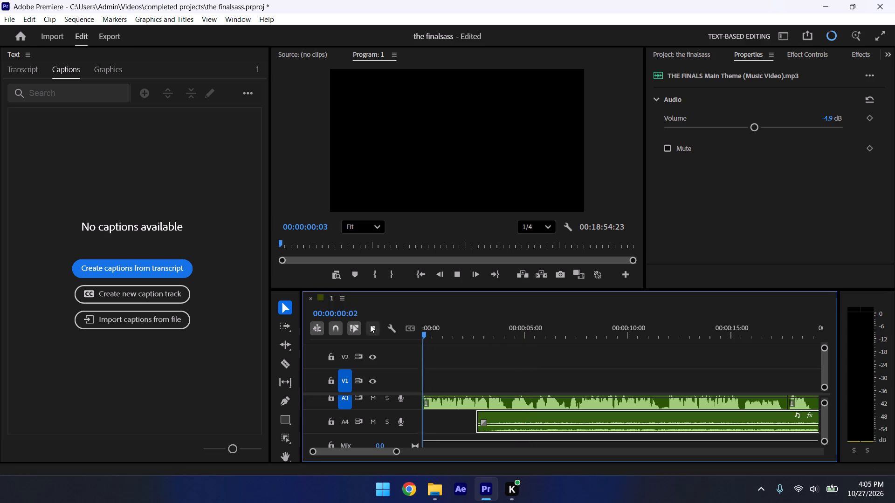
Extend the start of the theme clip on A4 back to the sequence start and play the opening.
left_click_drag(475, 423, 375, 419)
left_click_drag(445, 335, 365, 329)
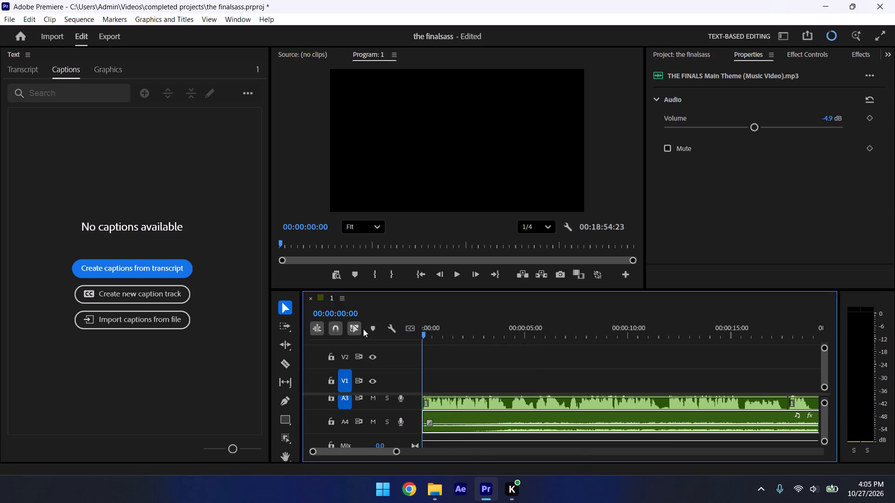
key("space")
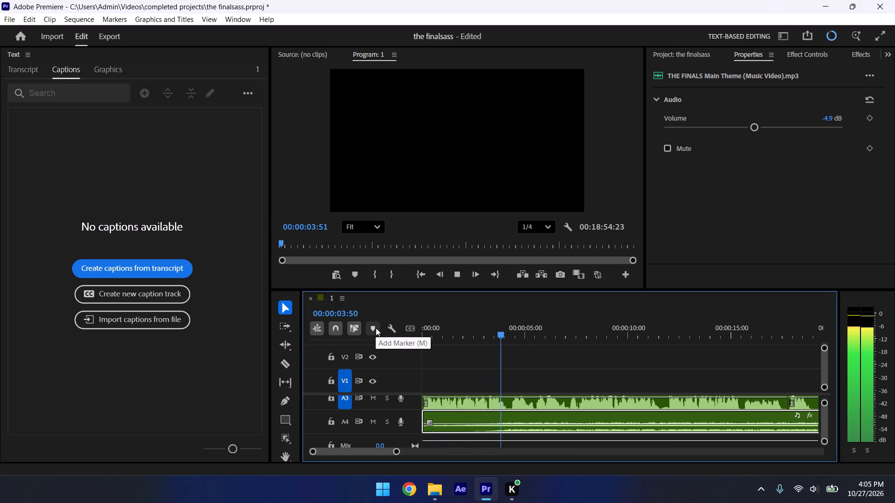
key("space")
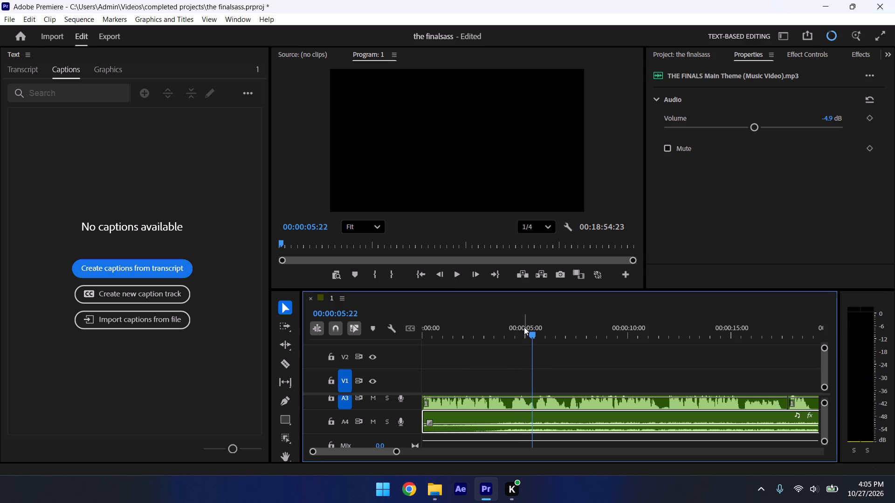
Shift the theme clip on A4 about half a second later and extend its start back to the sequence start.
left_click_drag(524, 327, 510, 326)
key("space")
key("space")
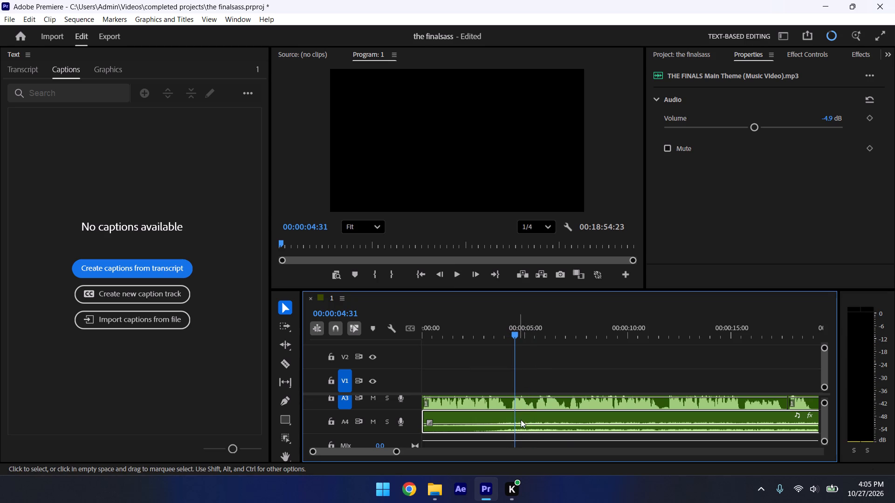
left_click_drag(523, 418, 532, 415)
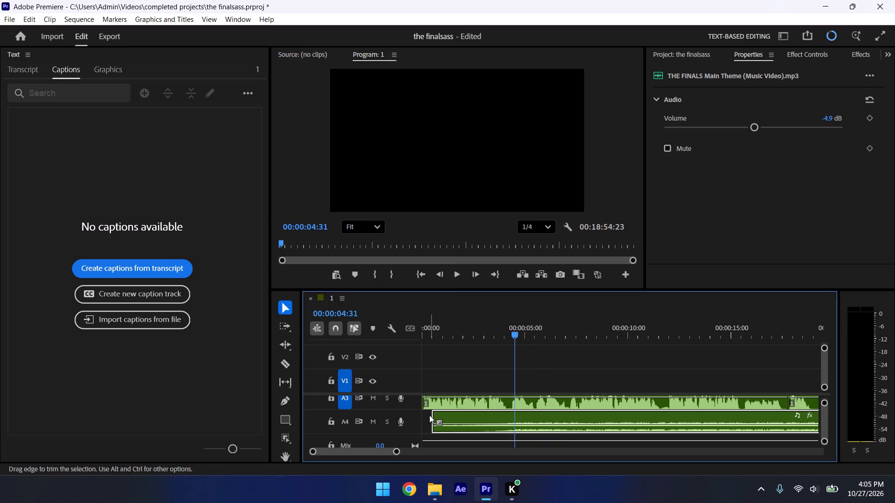
left_click_drag(432, 417, 398, 416)
left_click_drag(516, 331, 495, 326)
key("space")
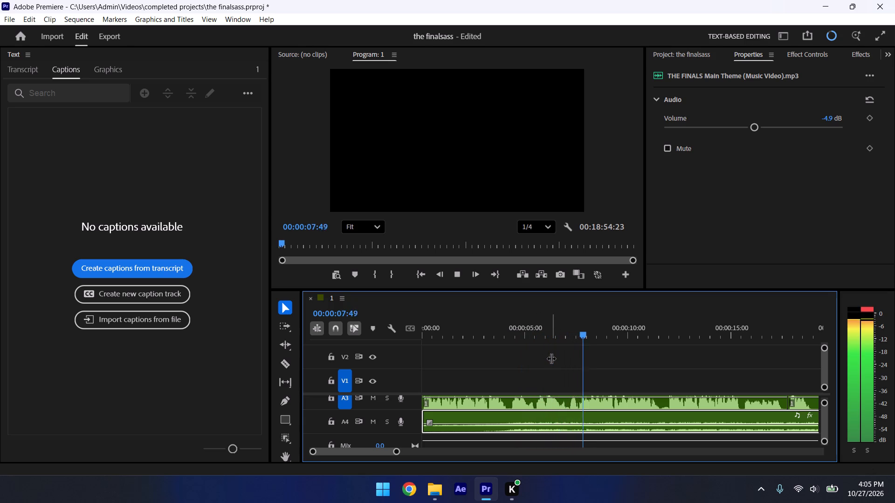
Save the project and replay the opening from the sequence start to check the theme's timing.
key("ctrl+s")
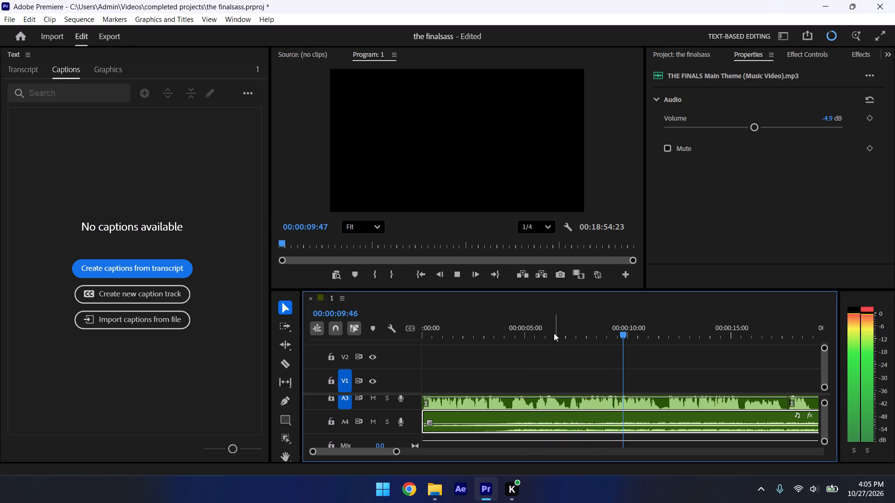
left_click_drag(550, 330, 282, 351)
key("space")
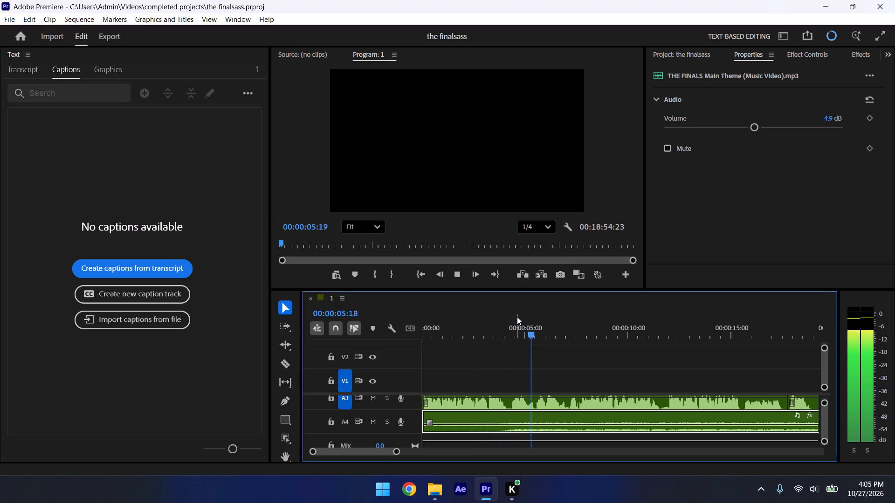
key("space")
Trim a fraction of a second off the start of the theme clip on A4 and shift the clip slightly earlier.
left_click_drag(540, 329, 504, 332)
key("space")
key("space")
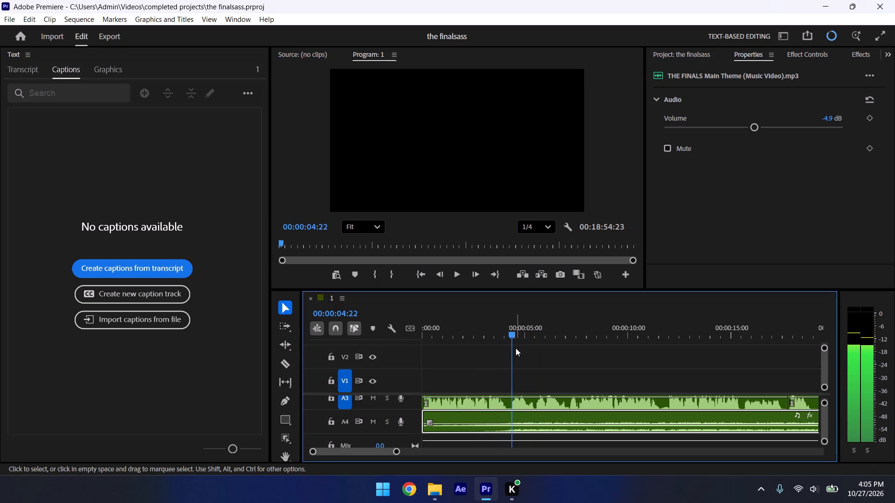
left_click_drag(526, 415, 495, 415)
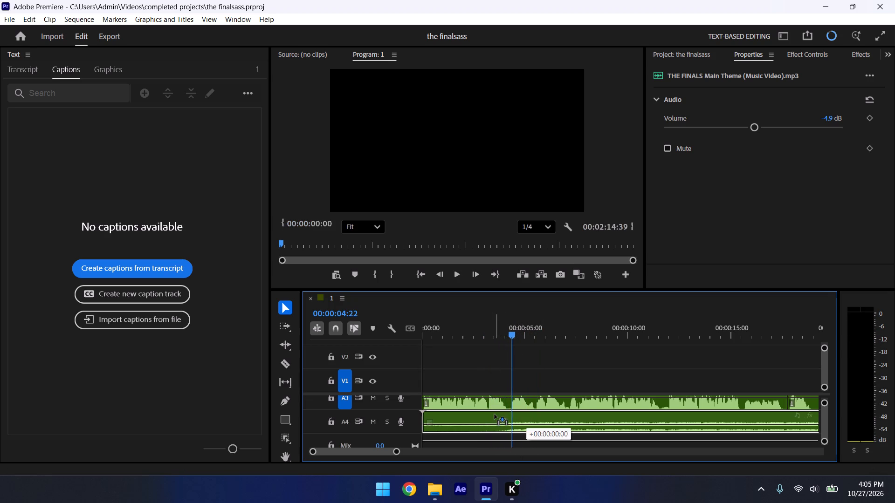
left_click_drag(495, 415, 489, 415)
left_click_drag(424, 417, 433, 419)
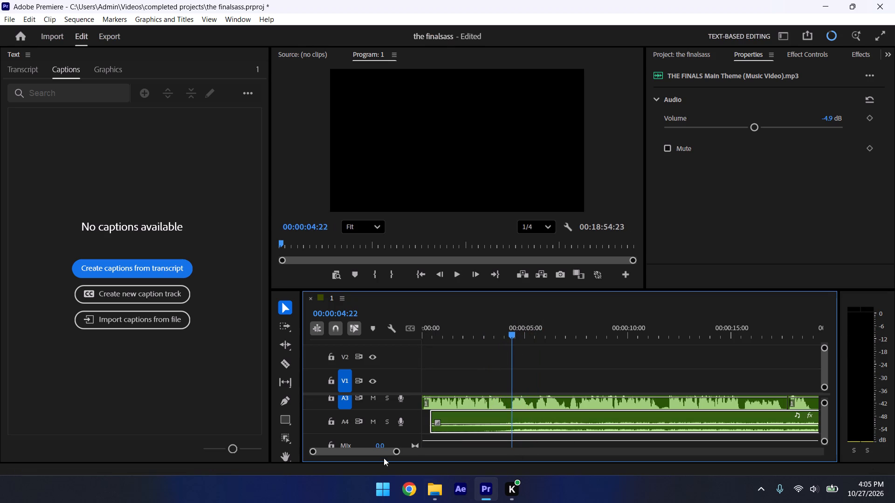
left_click_drag(310, 454, 331, 459)
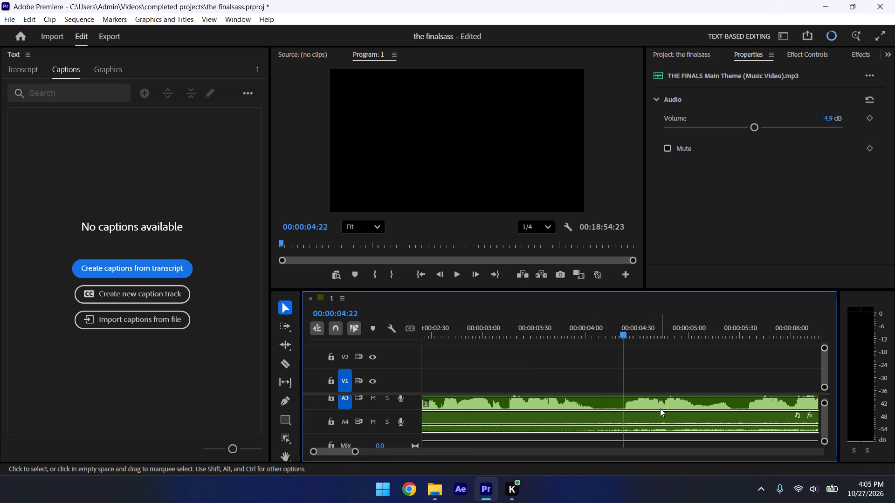
left_click_drag(661, 410, 623, 416)
left_click_drag(613, 331, 598, 326)
key("space")
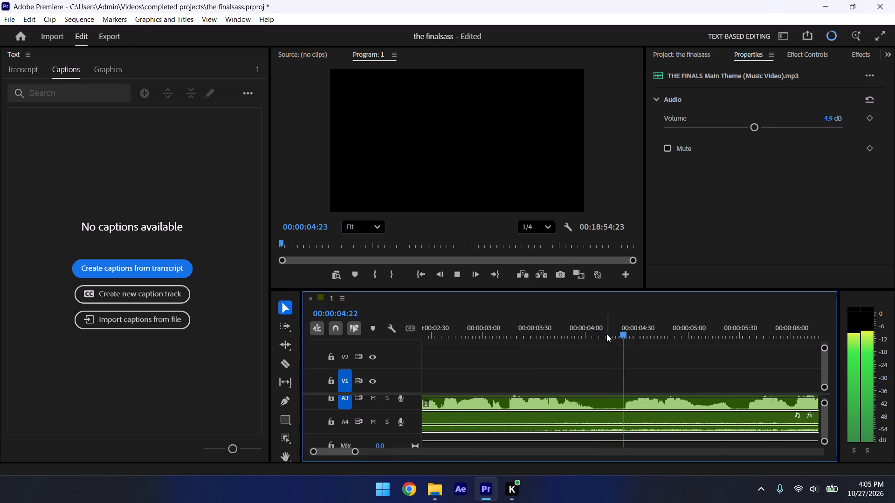
key("space")
left_click_drag(309, 455, 304, 455)
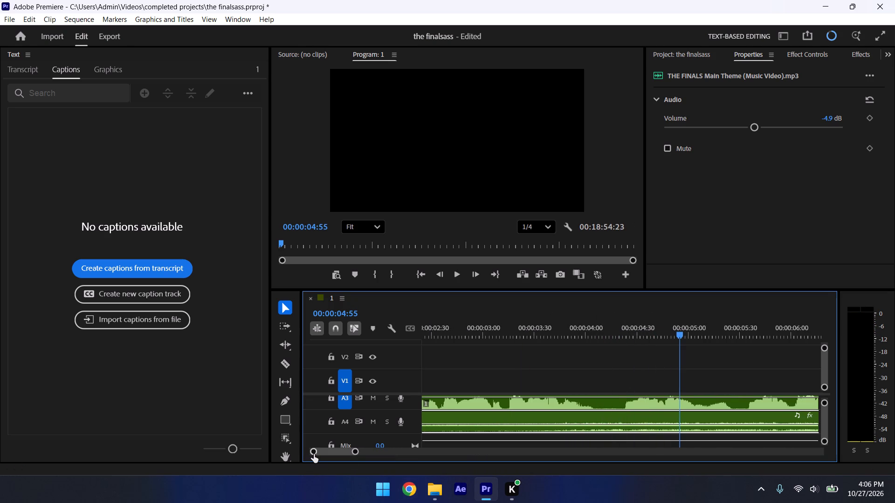
Save the project and replay the opening from the sequence start to check the theme's timing on A4.
left_click_drag(314, 454, 300, 454)
left_click_drag(312, 454, 300, 454)
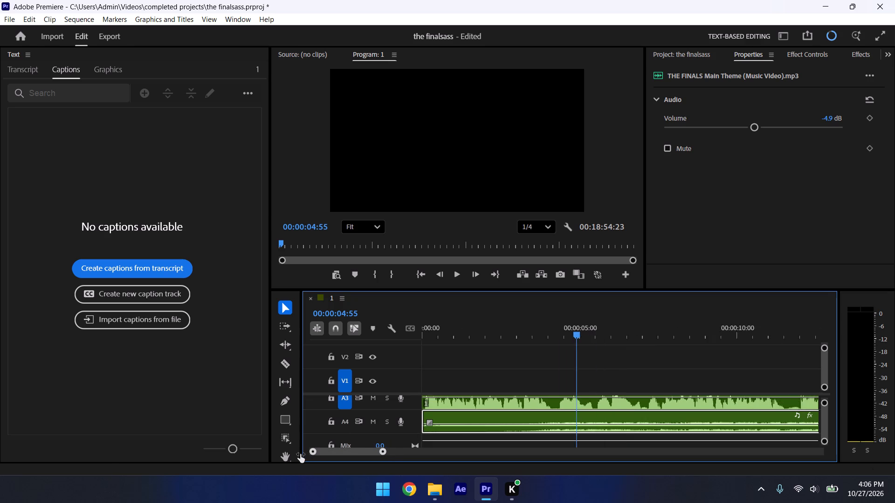
left_click_drag(300, 454, 295, 454)
left_click_drag(421, 425, 392, 428)
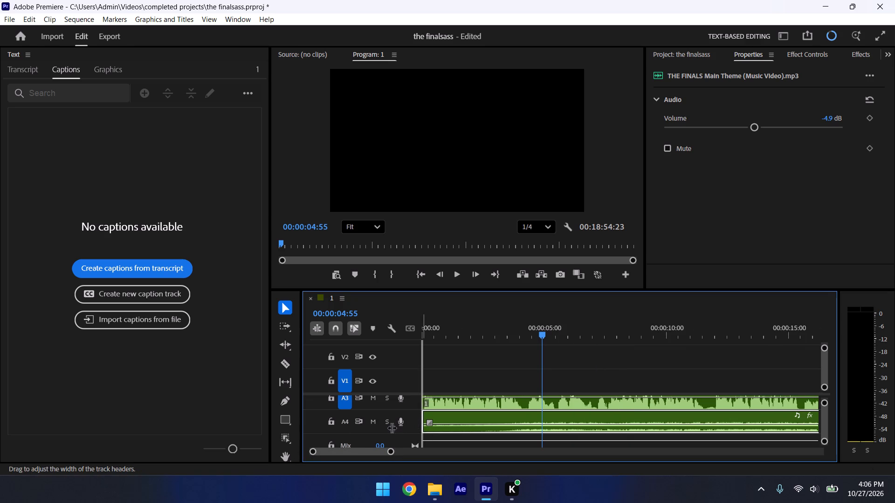
left_click_drag(392, 428, 392, 428)
key("ctrl+s")
left_click_drag(473, 328, 177, 352)
key("space")
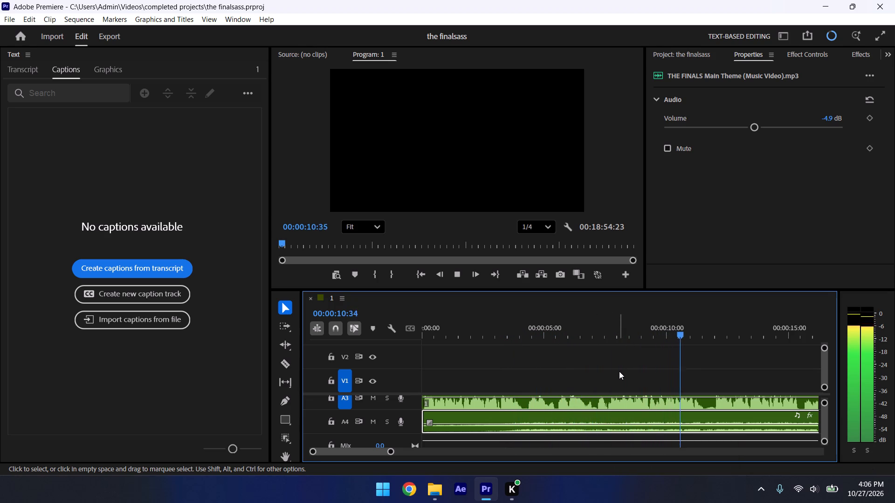
key("space")
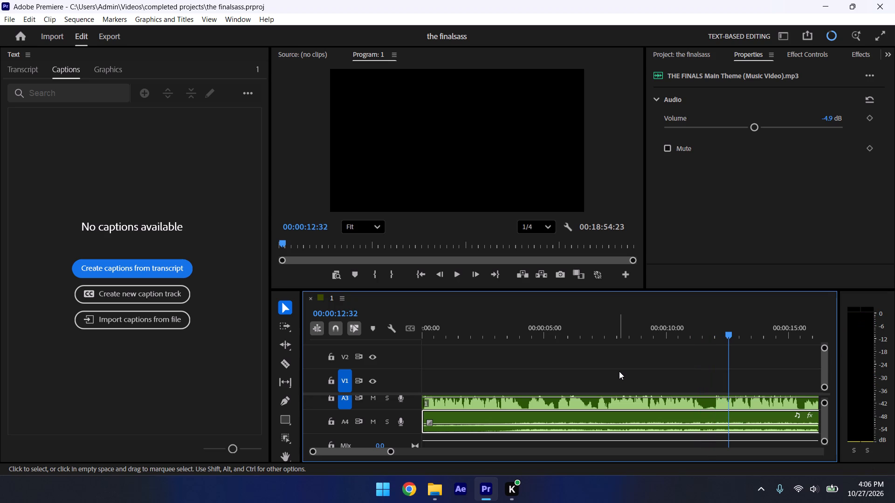
key("ctrl+s")
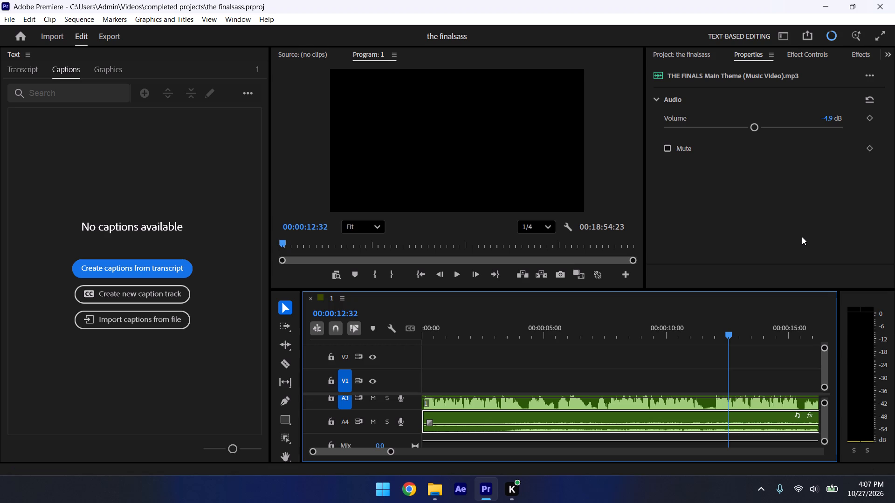
left_click_drag(609, 324, 279, 367)
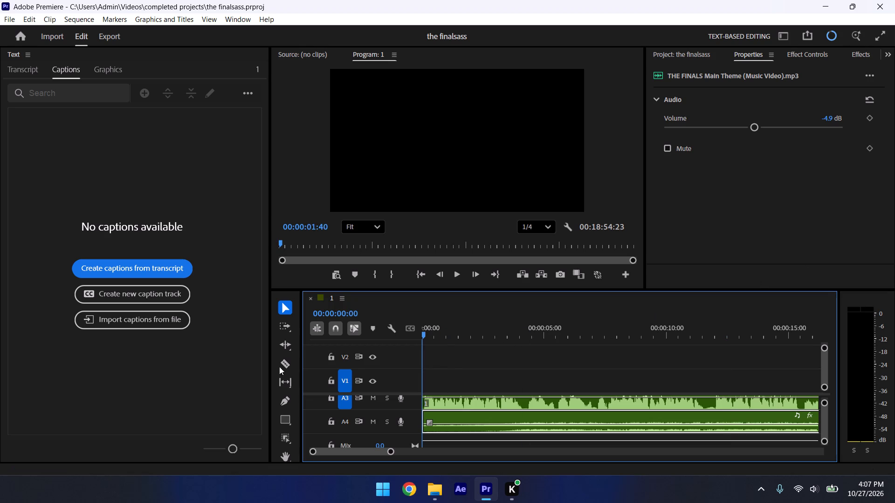
left_click_drag(279, 367, 212, 379)
key("space")
left_click_drag(436, 330, 359, 339)
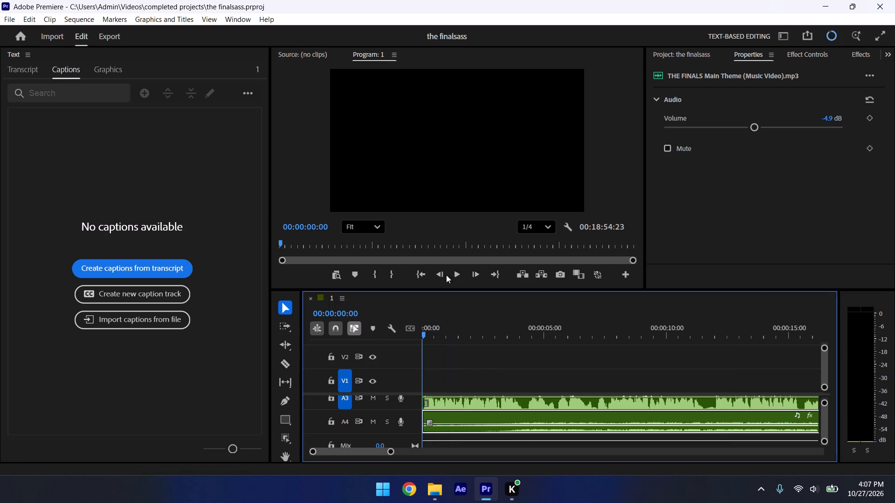
Move the 1.mp4 gameplay clip with its linked audio to the sequence start, save the project and play it briefly.
left_click(688, 49)
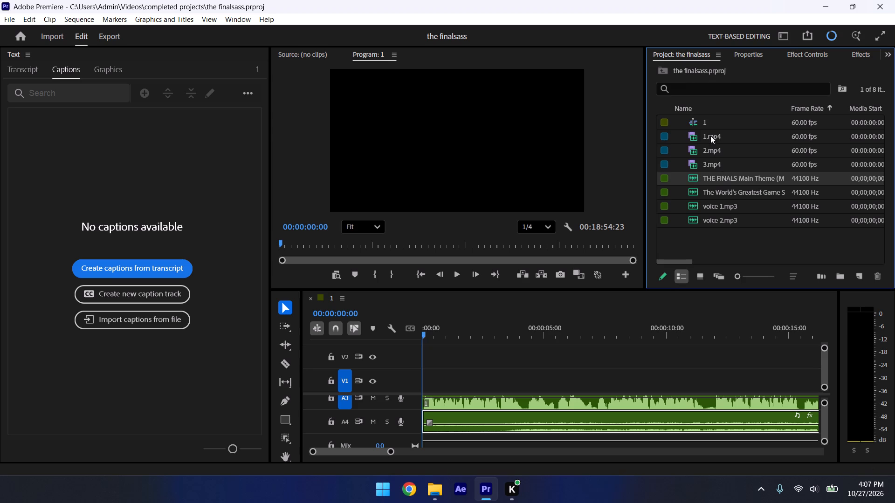
left_click_drag(710, 136, 730, 154)
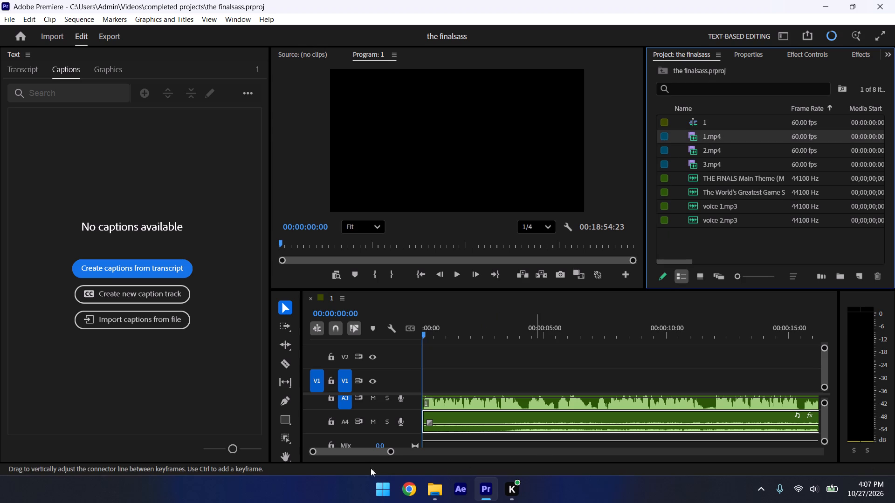
left_click_drag(391, 450, 563, 458)
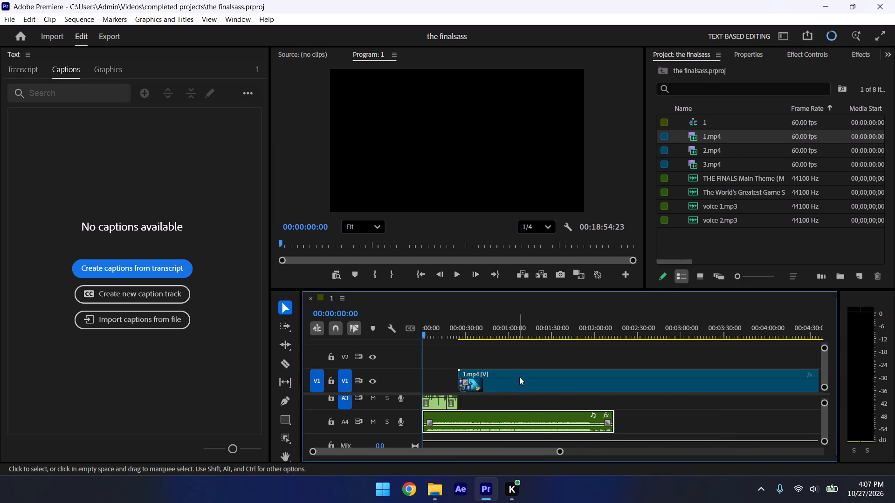
left_click_drag(519, 377, 457, 381)
scroll(506, 394, "up", 14, "ctrl")
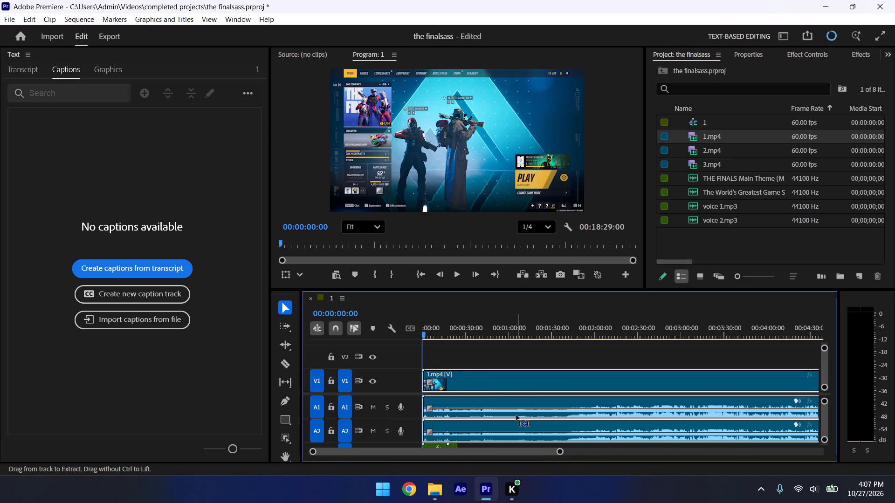
scroll(517, 415, "up", 6, "ctrl")
key("ctrl+s")
key("space")
left_click_drag(562, 452, 553, 453)
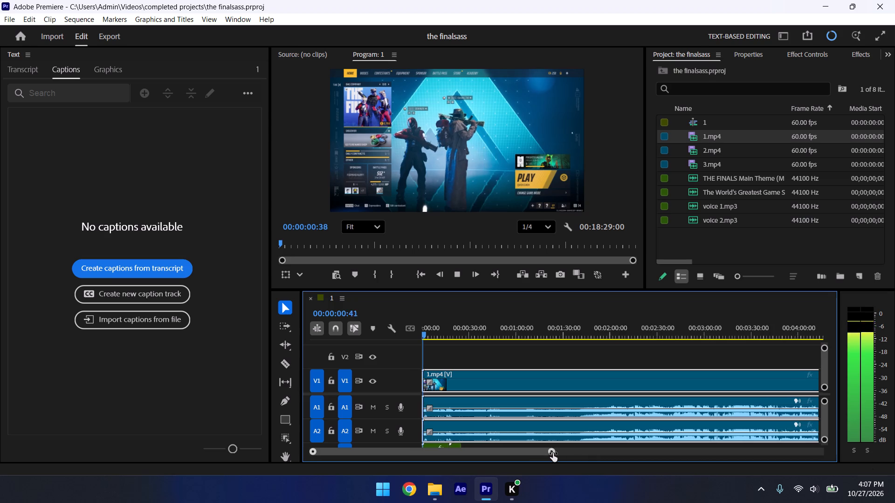
left_click_drag(553, 453, 536, 455)
key("space")
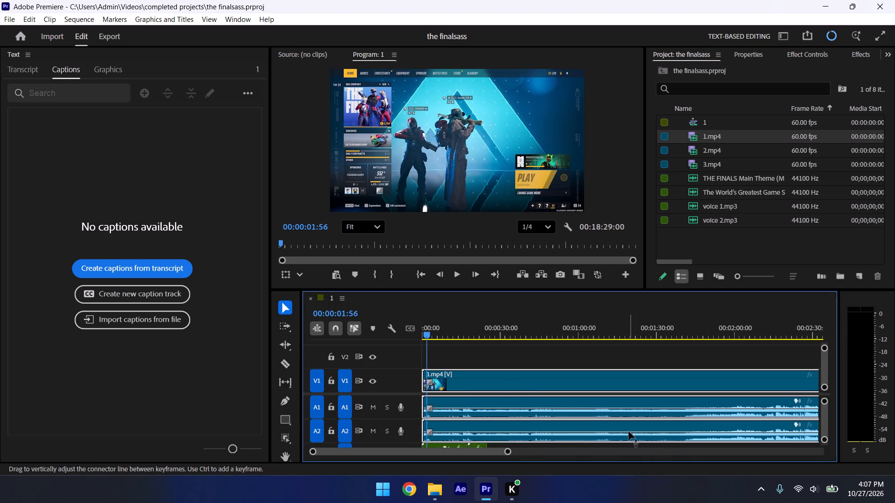
Unlink the 1.mp4 video from its audio, delete its audio clips from A1 and A2, and save the project.
left_click(660, 450)
left_click_drag(474, 451, 408, 455)
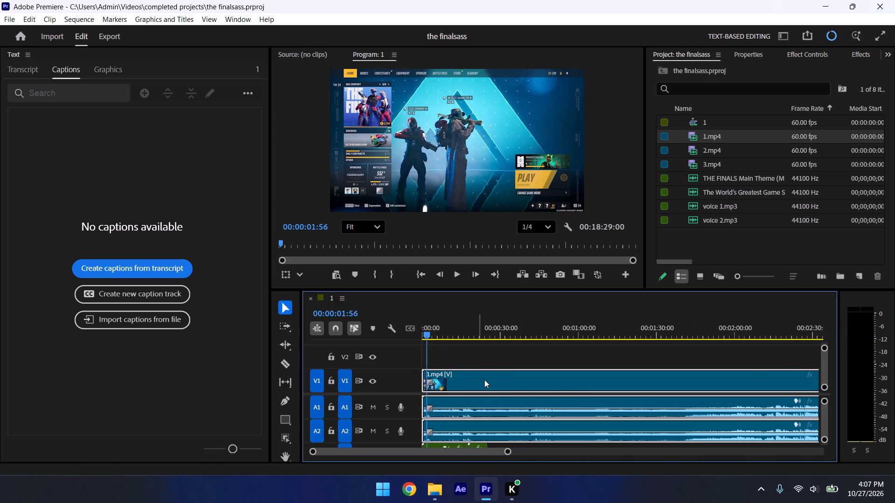
left_click(492, 374)
left_click(504, 354)
key("ctrl+s")
right_click(501, 373)
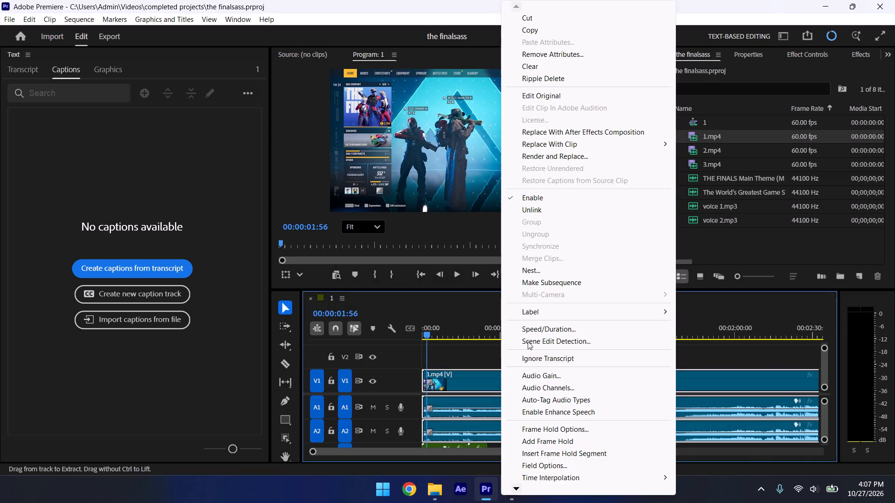
left_click(548, 209)
left_click(510, 409)
left_click(517, 436, "shift")
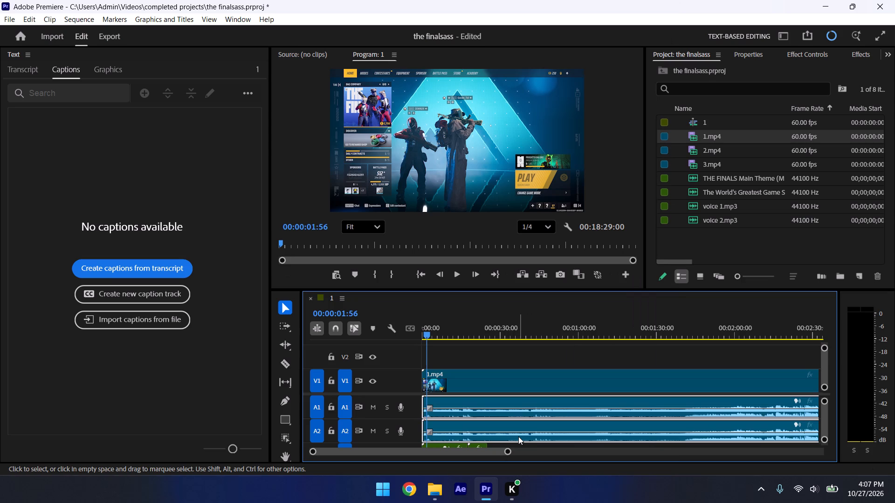
key("Delete")
left_click(552, 415)
key("ctrl+s")
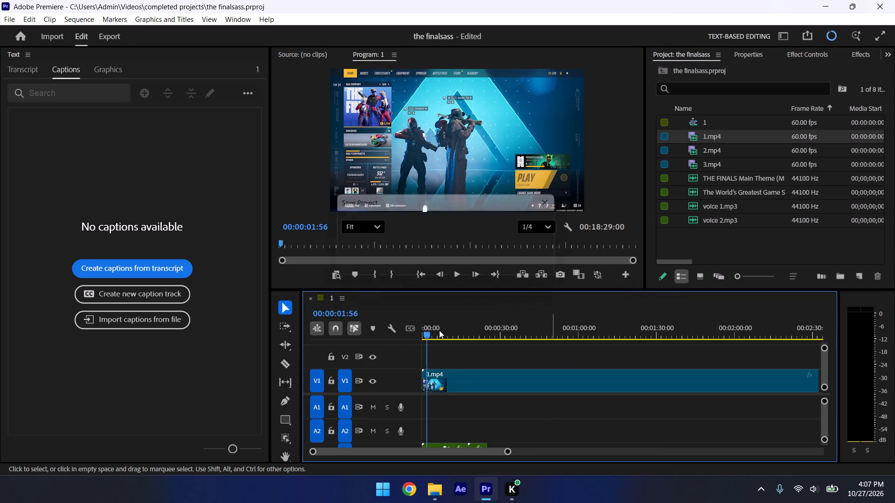
Play and scrub the first few seconds of 1.mp4 from the sequence start to look for a suitable starting frame.
left_click_drag(429, 320, 361, 326)
left_click_drag(508, 453, 462, 445)
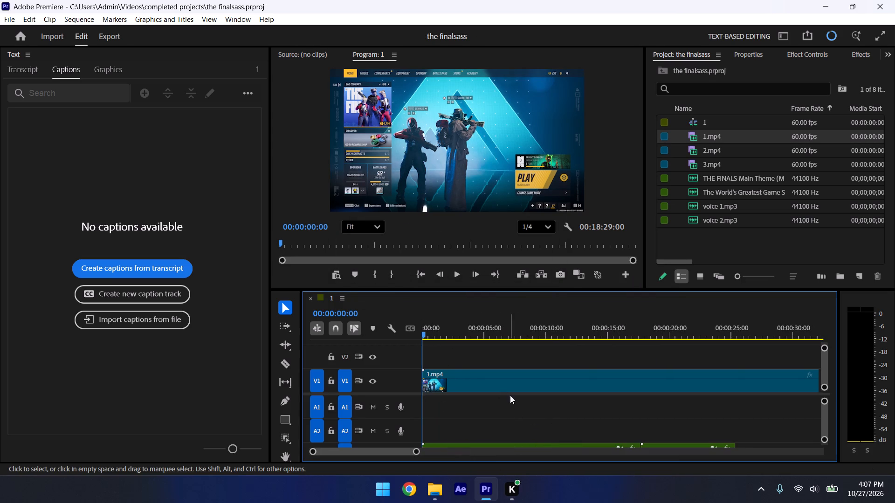
scroll(516, 413, "down", 6, "ctrl")
key("space")
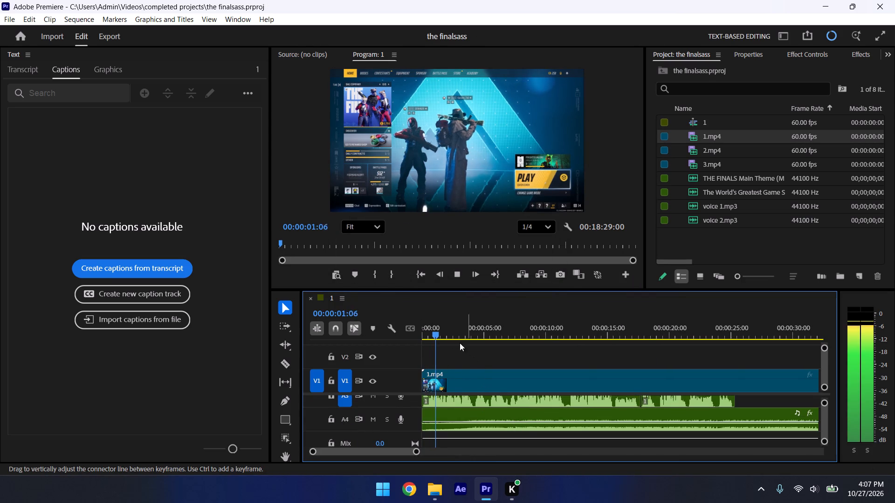
key("space")
left_click_drag(443, 334, 401, 337)
left_click(450, 385)
key("space")
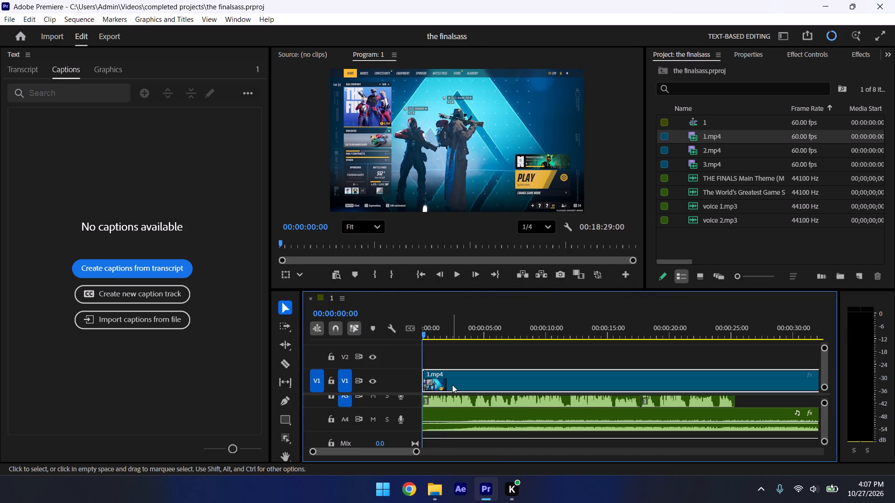
left_click_drag(432, 333, 469, 340)
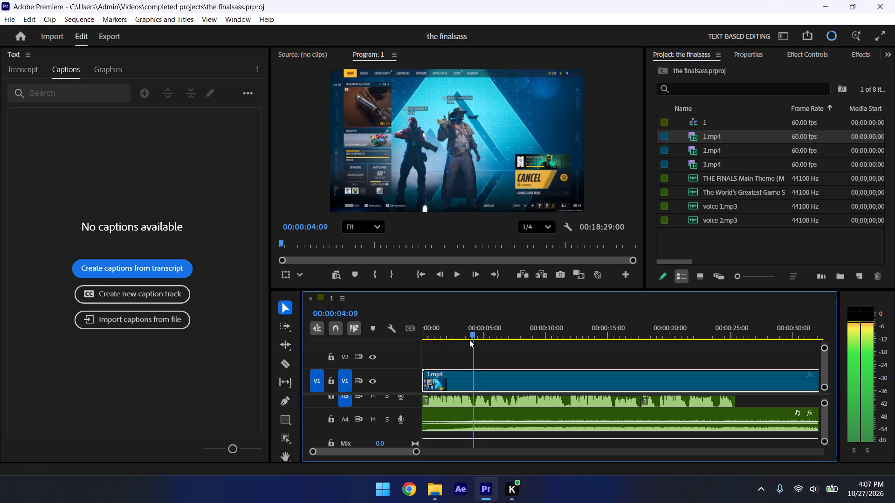
left_click_drag(469, 340, 459, 341)
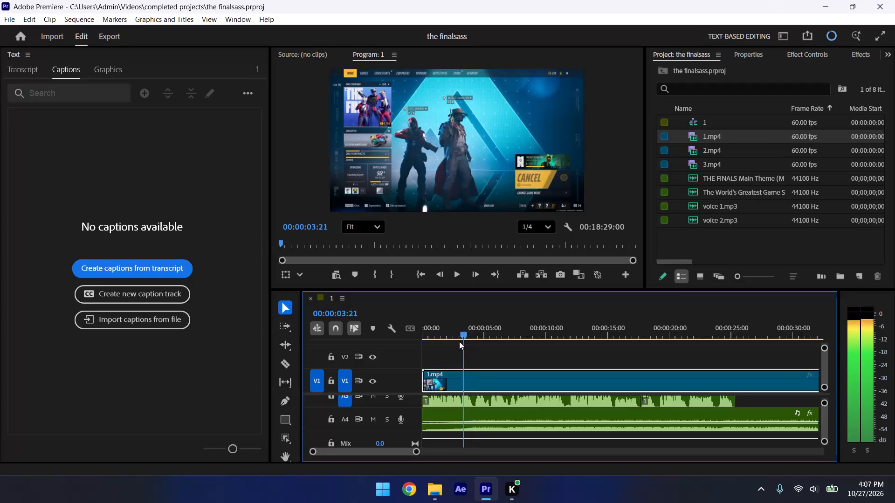
left_click_drag(459, 341, 445, 343)
key("space")
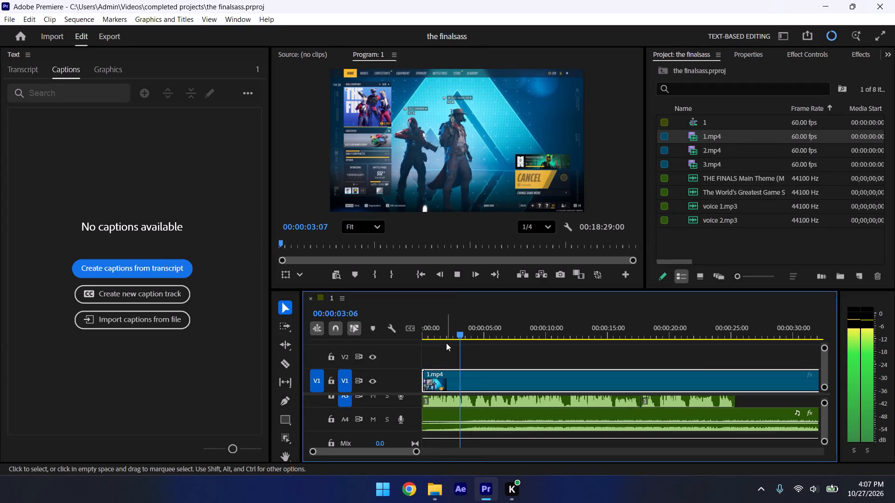
key("space")
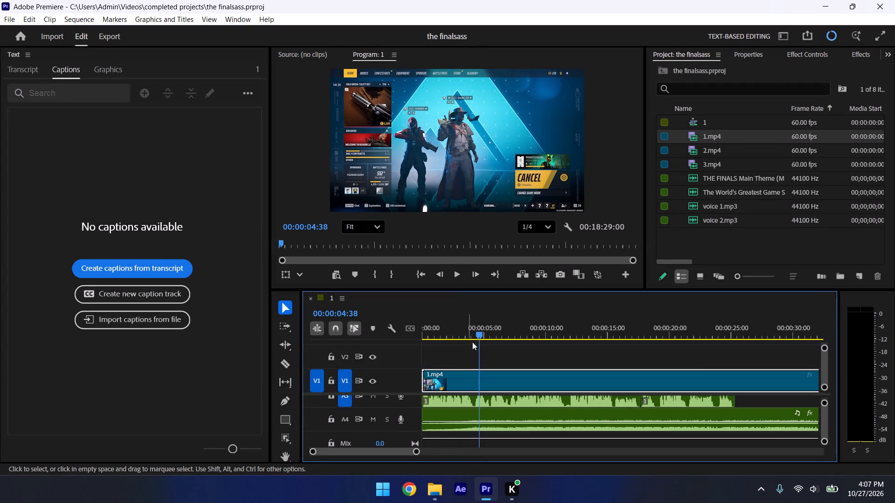
Trim the start of the 1.mp4 clip on V1 to 00:00:03:30 and move the trimmed clip to the sequence start.
left_click_drag(477, 332, 466, 329)
key("Left")
key("Left")
key("Left")
key("Left")
key("Left")
key("Left")
key("Left")
key("Left")
key("Left")
key("Left")
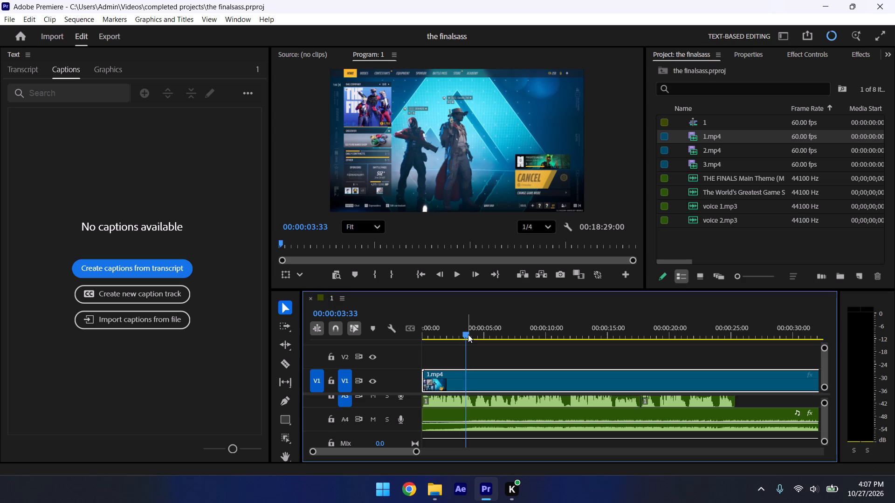
key("Left")
key("Left")
key("Left")
left_click_drag(423, 380, 446, 382)
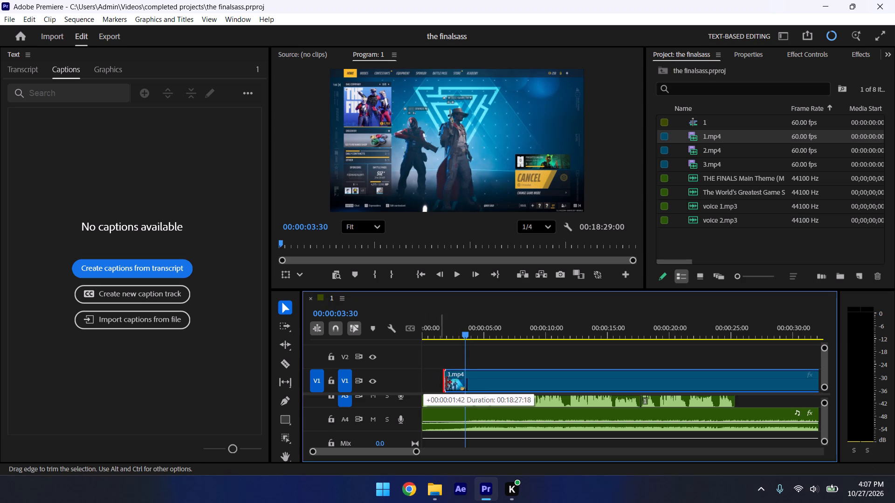
left_click_drag(446, 382, 464, 387)
left_click_drag(511, 377, 453, 381)
Save the project and replay the first couple of seconds to check the trimmed gameplay against the audio.
left_click_drag(441, 333, 381, 334)
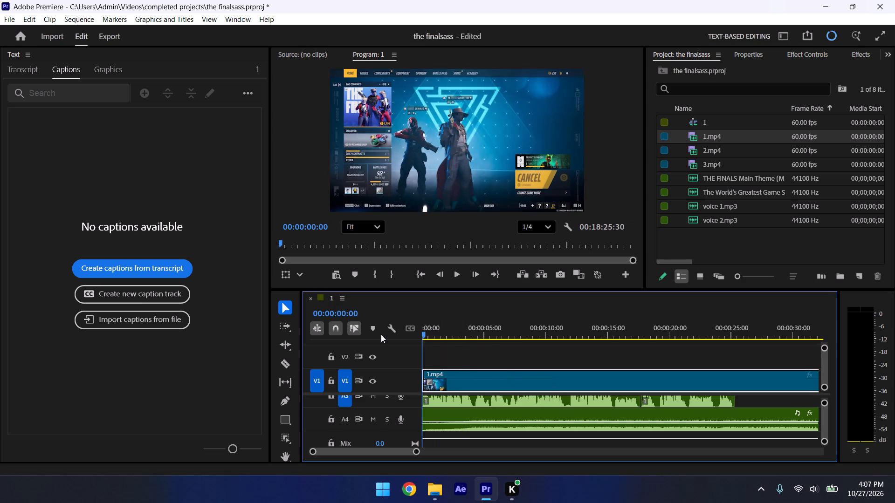
key("space")
key("space")
left_click_drag(445, 331, 393, 334)
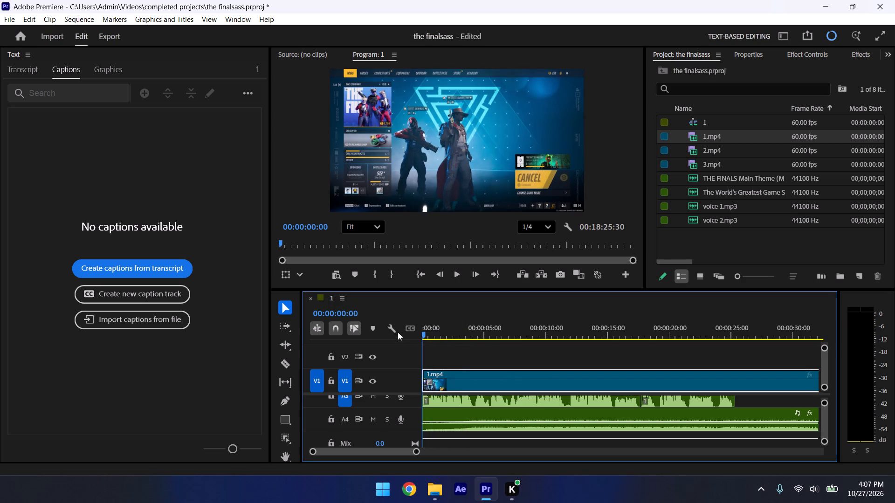
key("space")
key("ctrl+s")
key("space")
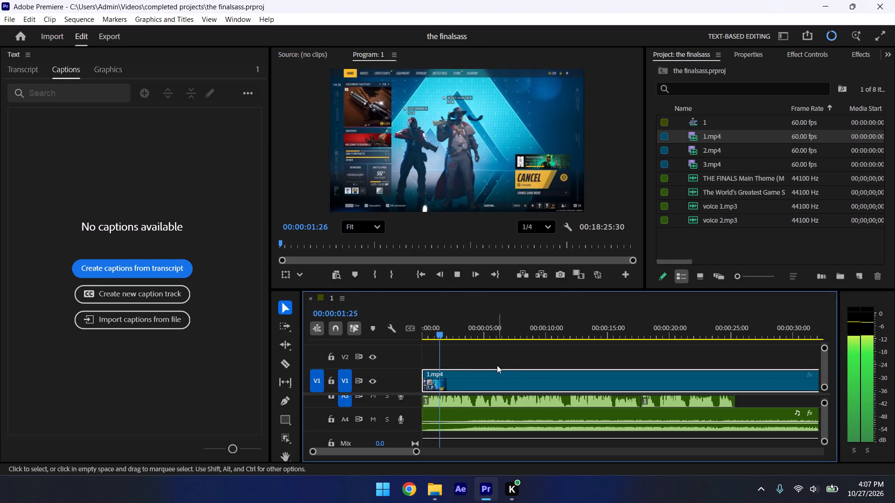
key("space")
left_click_drag(442, 329, 378, 334)
key("space")
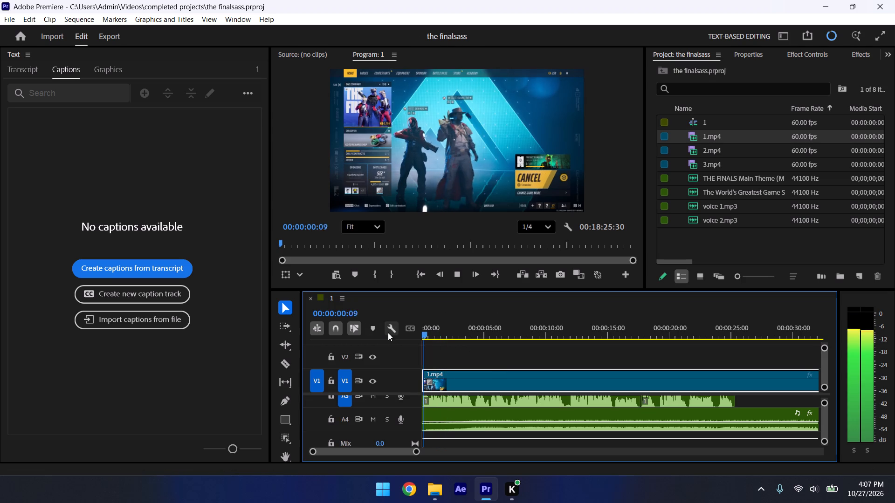
key("space")
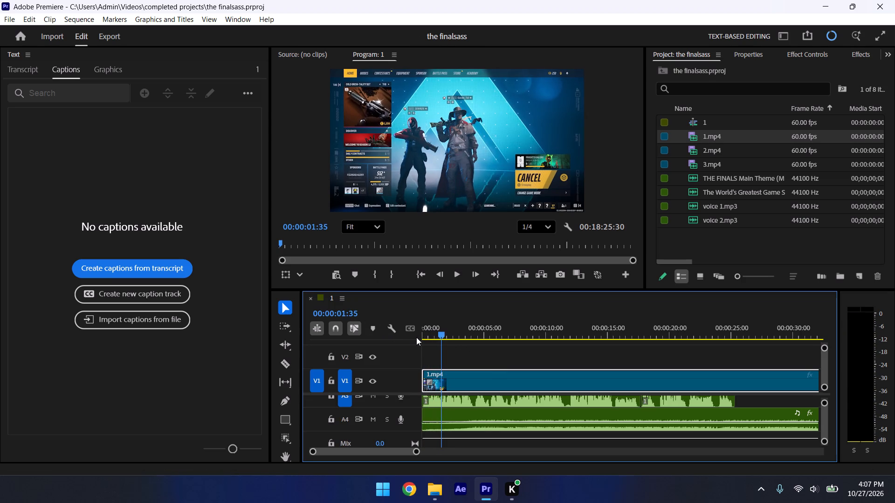
key("space")
key("space")
key("space")
key("space")
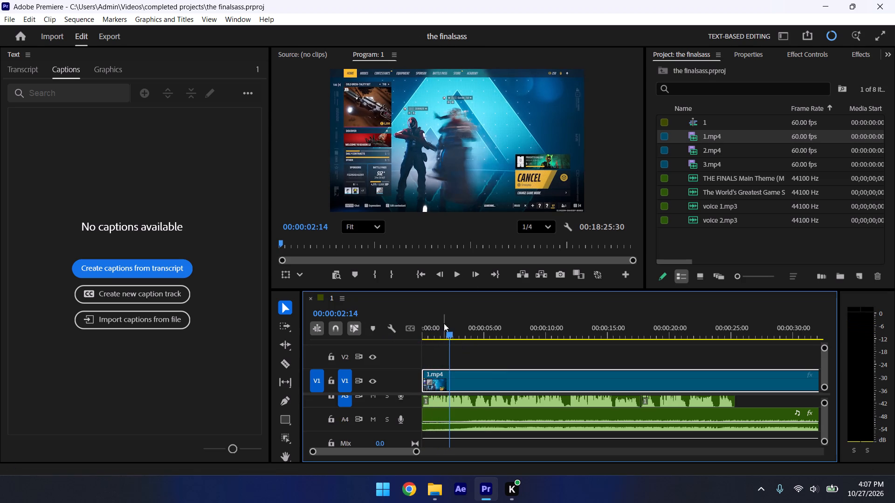
Set the Program monitor's playback resolution to Full.
left_click(533, 223)
left_click(519, 248)
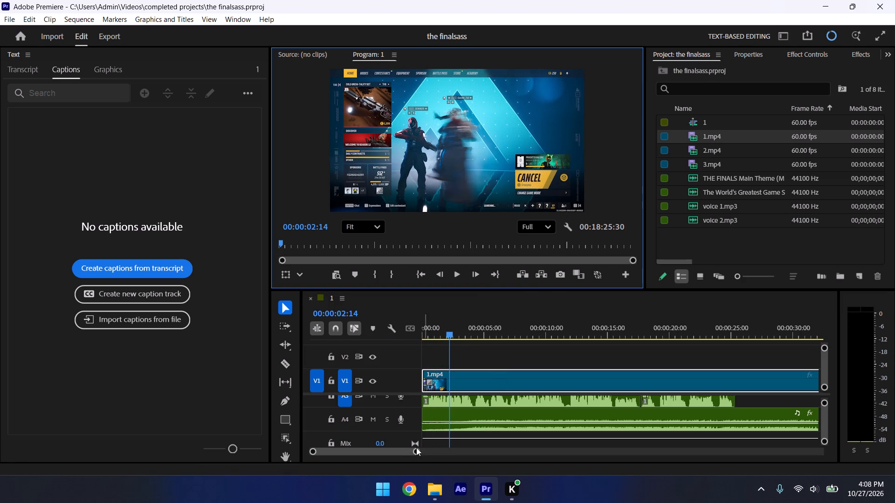
Replay the opening from the sequence start at full playback resolution.
left_click_drag(416, 449, 392, 451)
left_click_drag(474, 342, 384, 337)
left_click_drag(449, 329, 280, 336)
key("space")
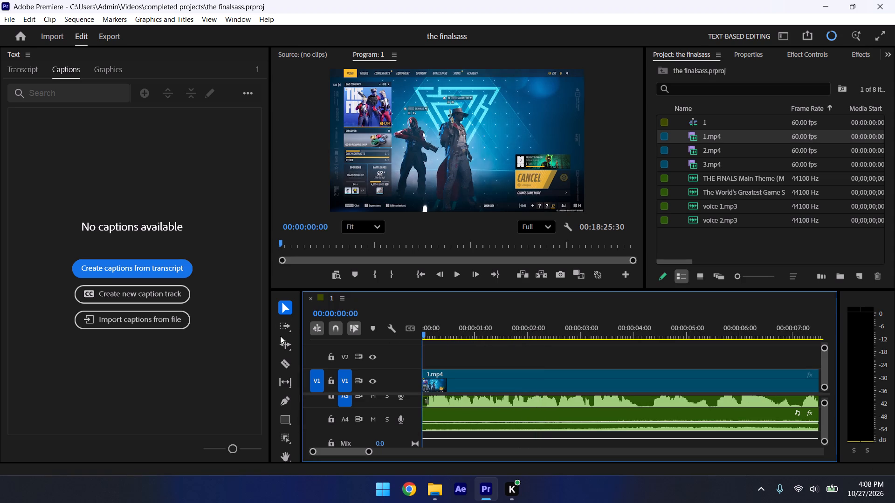
key("space")
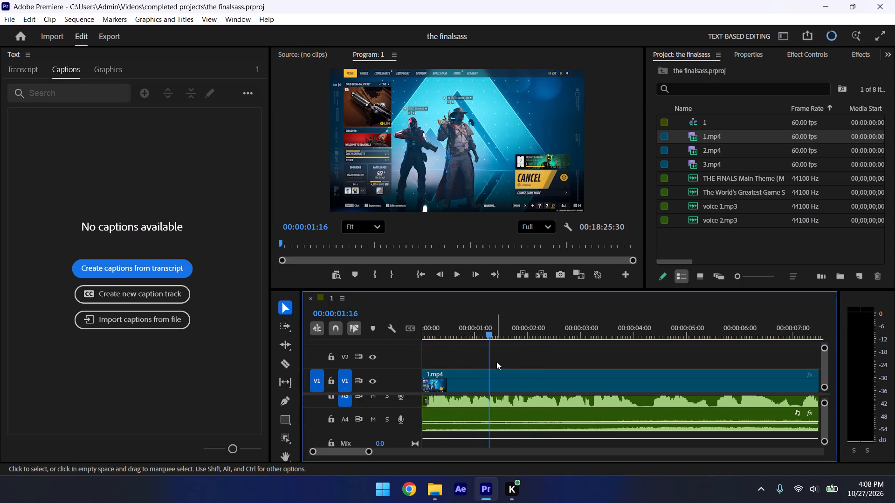
Replay the opening second or two of the sequence repeatedly to find a cut point for the gameplay against the audio.
key("space")
key("space")
key("space")
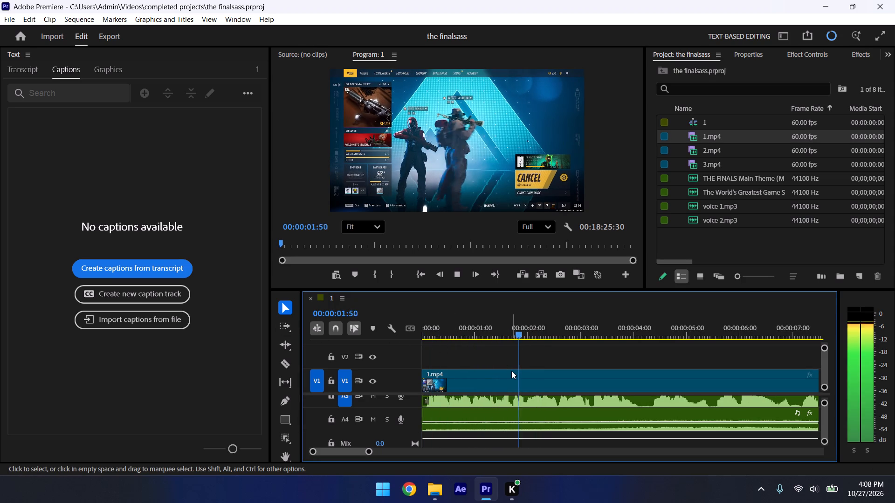
key("space")
left_click_drag(525, 330, 504, 334)
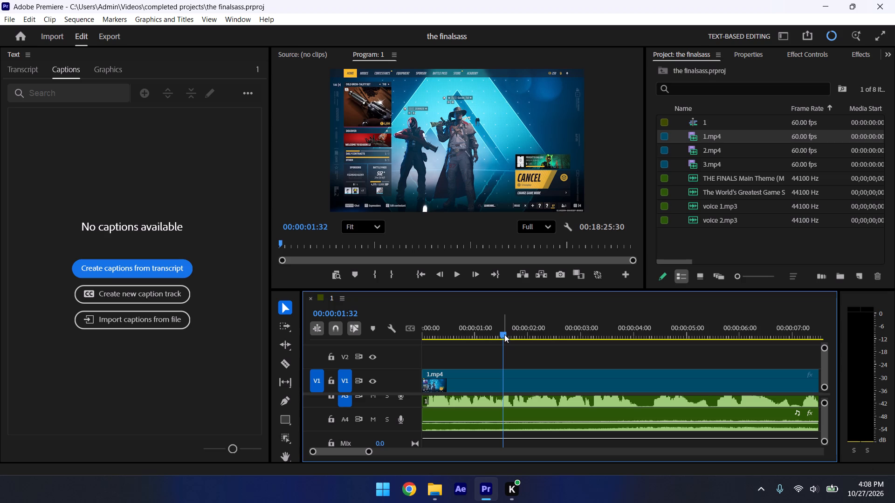
left_click_drag(509, 336, 370, 351)
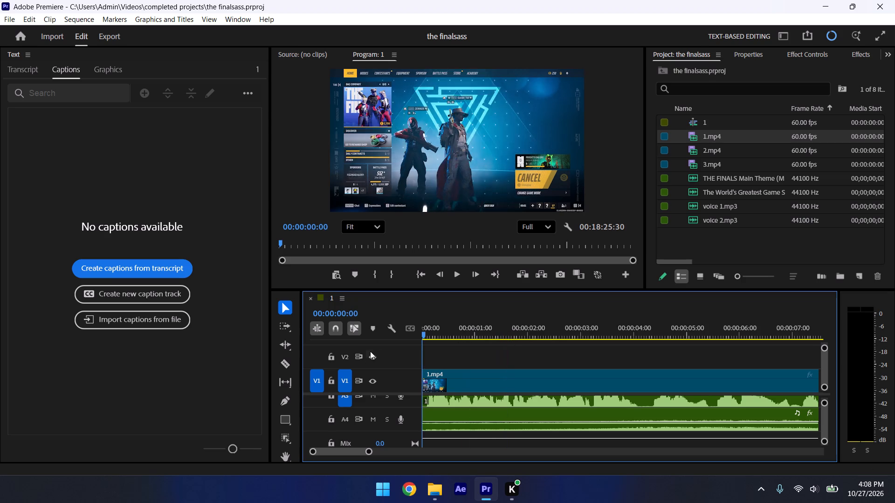
key("space")
key("space")
key("space")
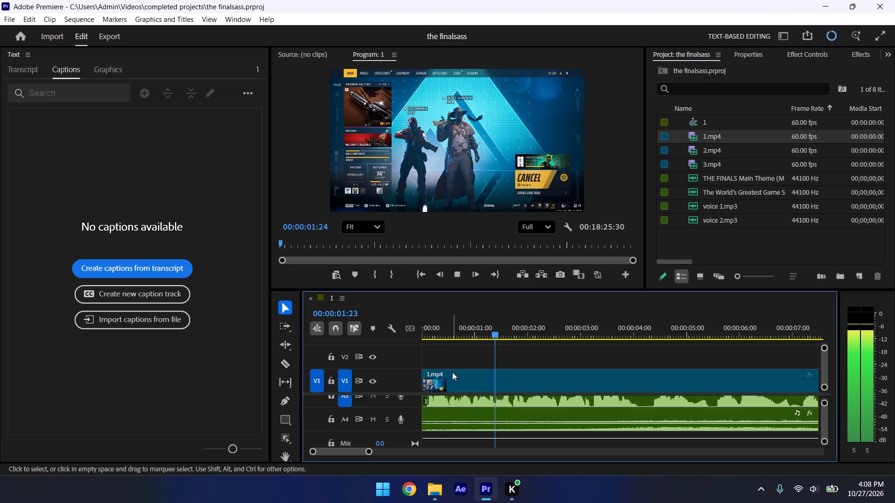
key("space")
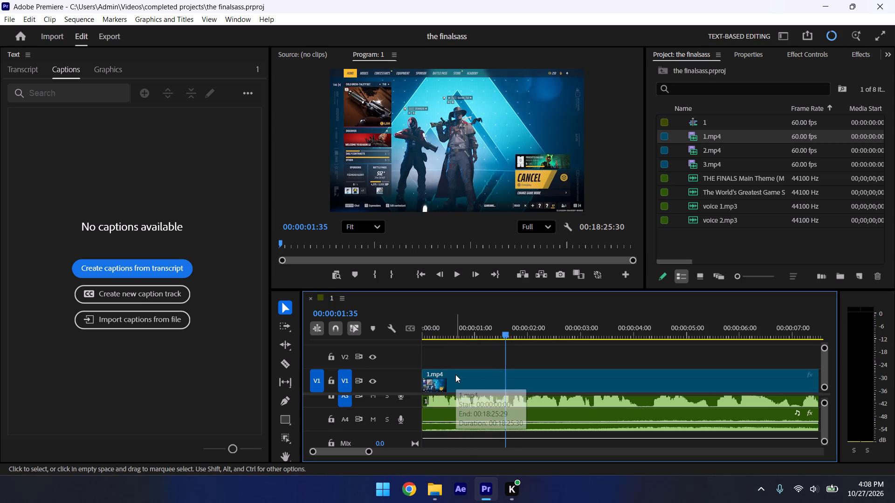
key("space")
key("space")
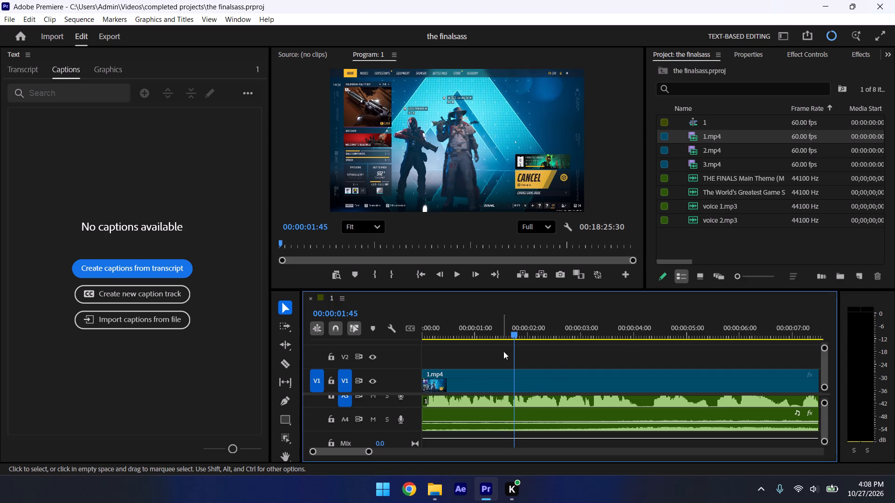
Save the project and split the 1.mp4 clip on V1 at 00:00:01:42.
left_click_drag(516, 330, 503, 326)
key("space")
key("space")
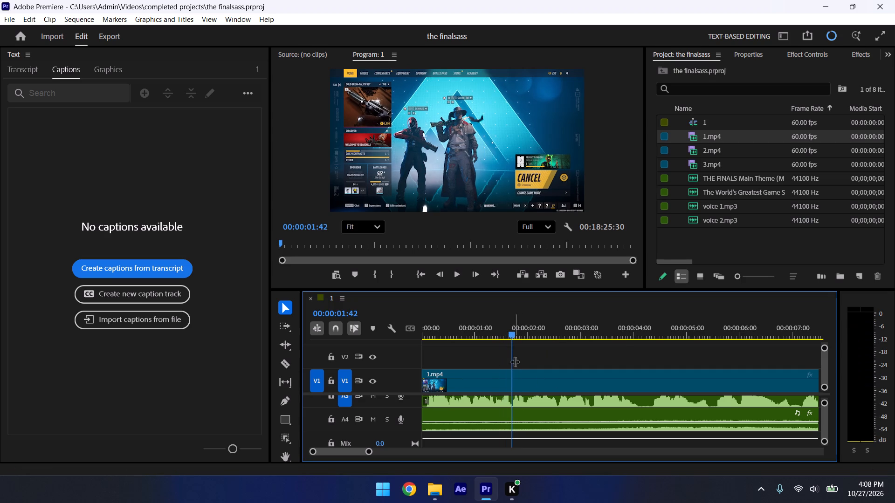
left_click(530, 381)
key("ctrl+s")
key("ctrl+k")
Play the sequence past the new cut, replay its start, and save the project.
key("space")
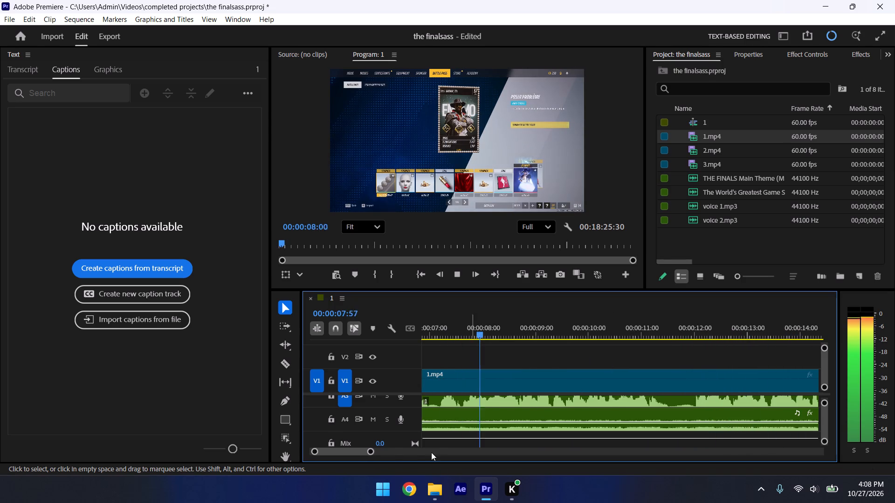
left_click_drag(372, 450, 410, 451)
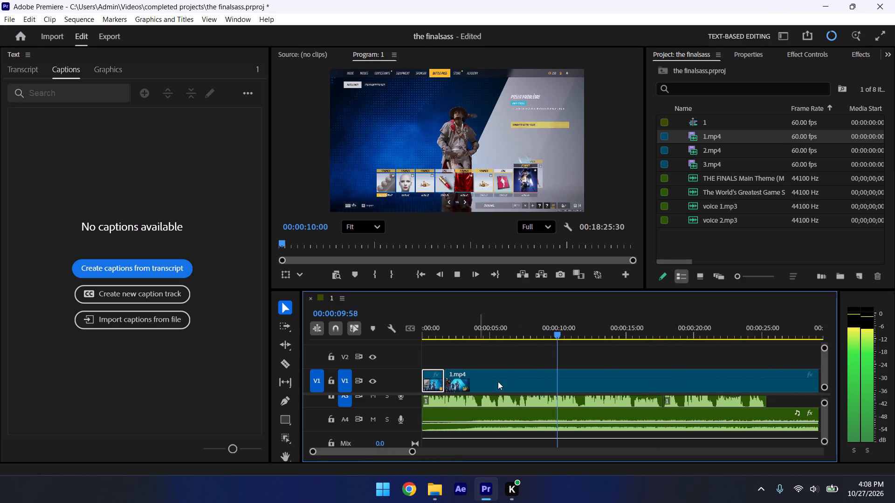
key("space")
key("space")
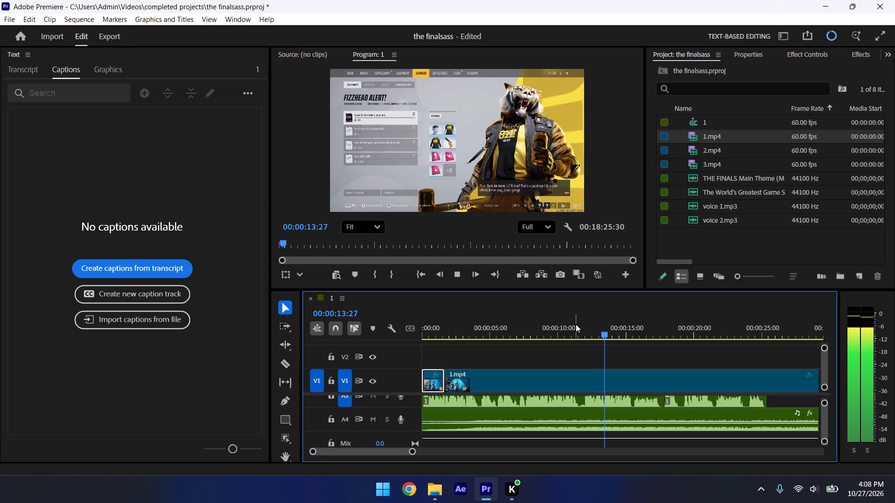
left_click_drag(576, 324, 385, 348)
key("space")
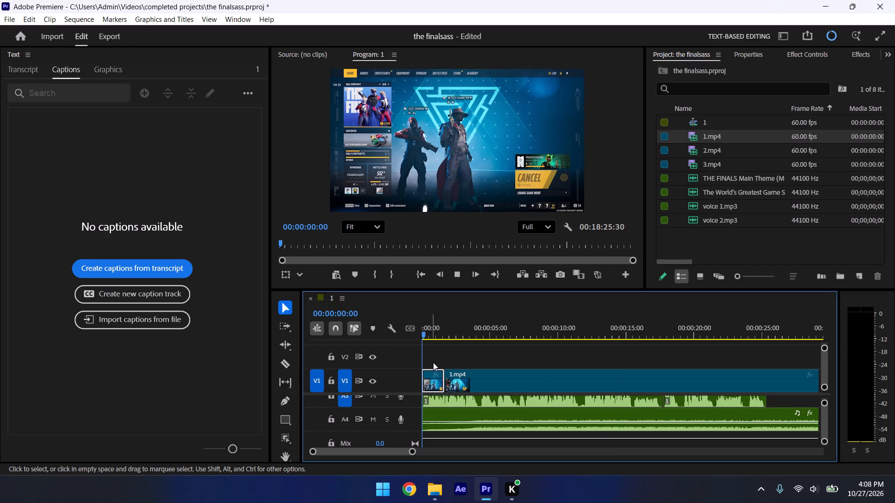
key("space")
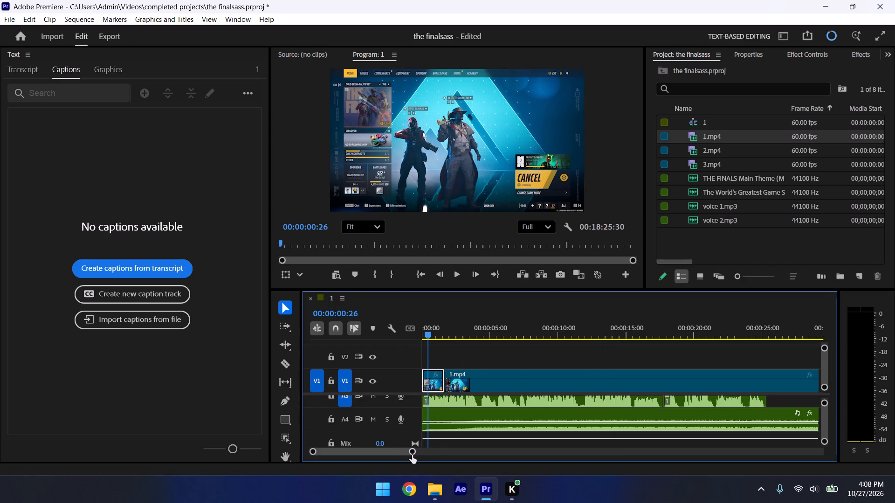
left_click_drag(412, 455, 389, 456)
key("ctrl+s")
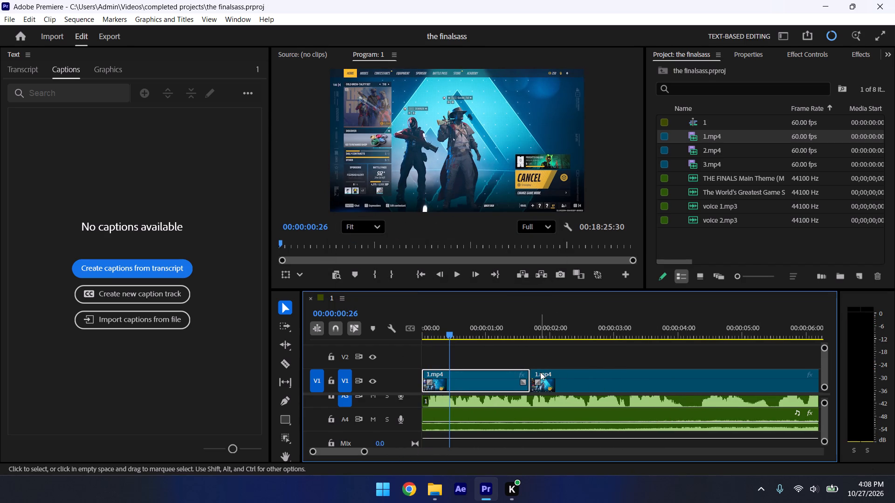
Undo the split in the V1 gameplay clip, split the clip at 00:00:03:13 instead, and save the project.
key("space")
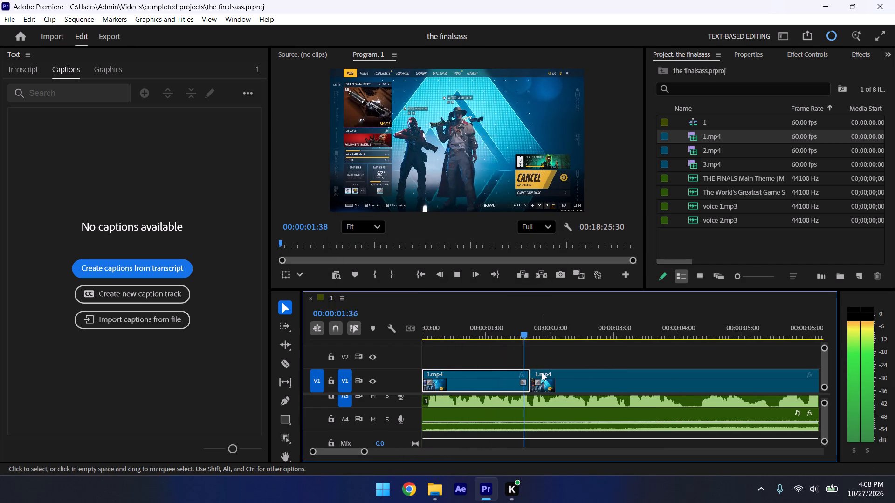
key("space")
key("space")
key("space")
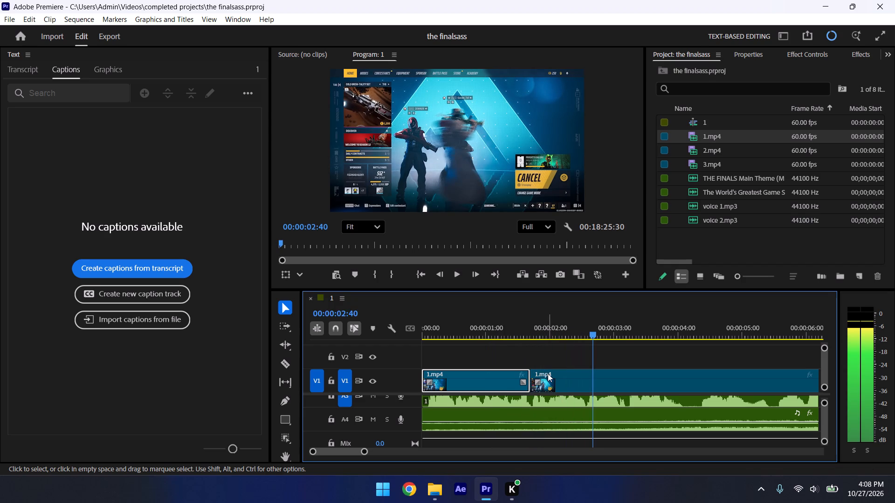
key("space")
key("space")
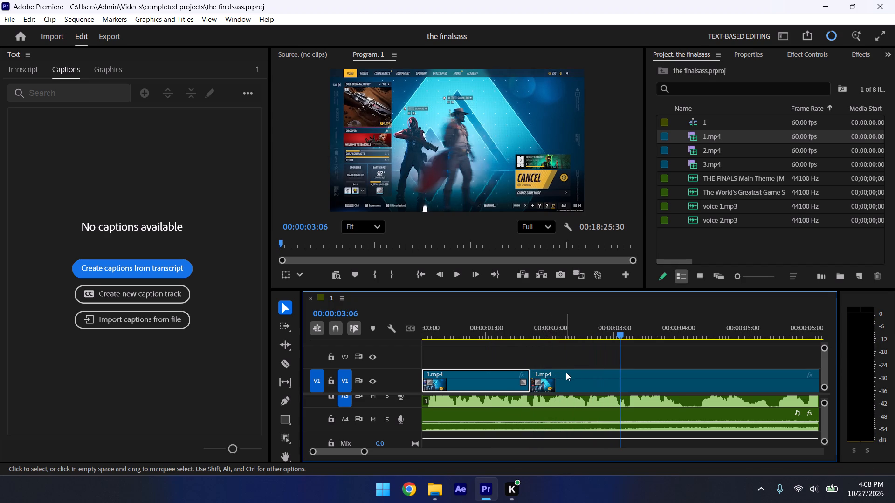
key("space")
key("space")
left_click_drag(641, 331, 627, 329)
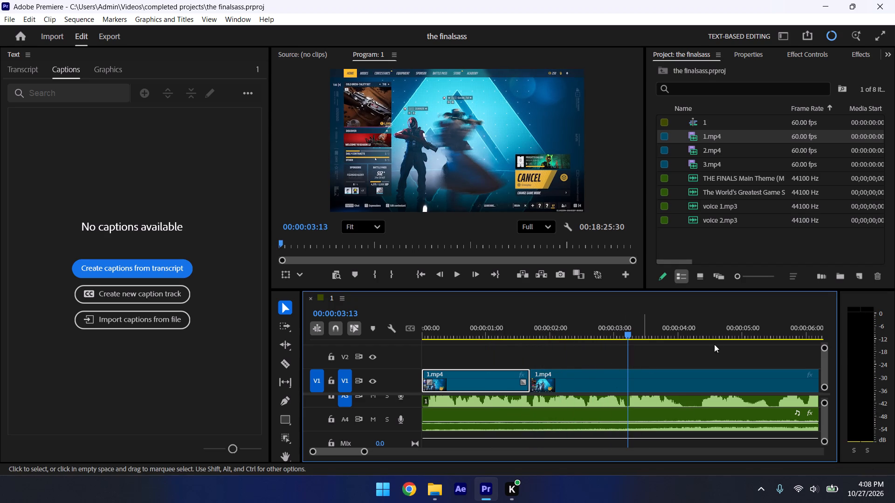
key("ctrl+z")
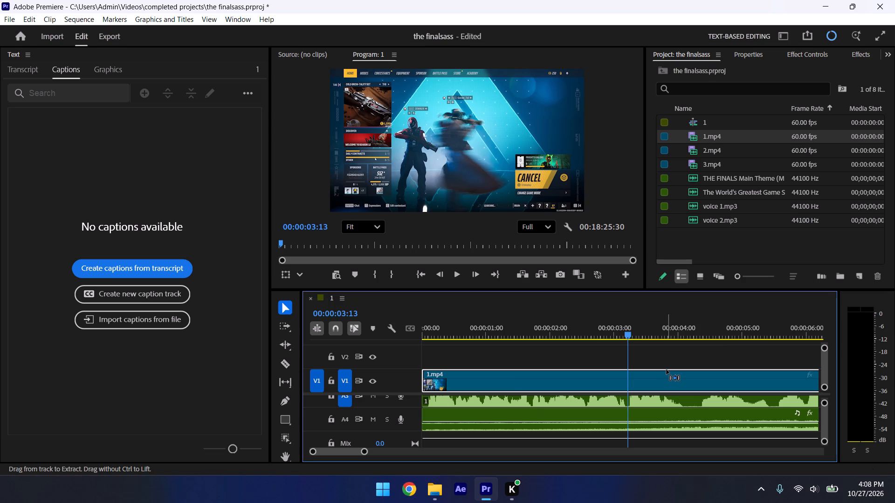
key("ctrl+k")
key("ctrl+s")
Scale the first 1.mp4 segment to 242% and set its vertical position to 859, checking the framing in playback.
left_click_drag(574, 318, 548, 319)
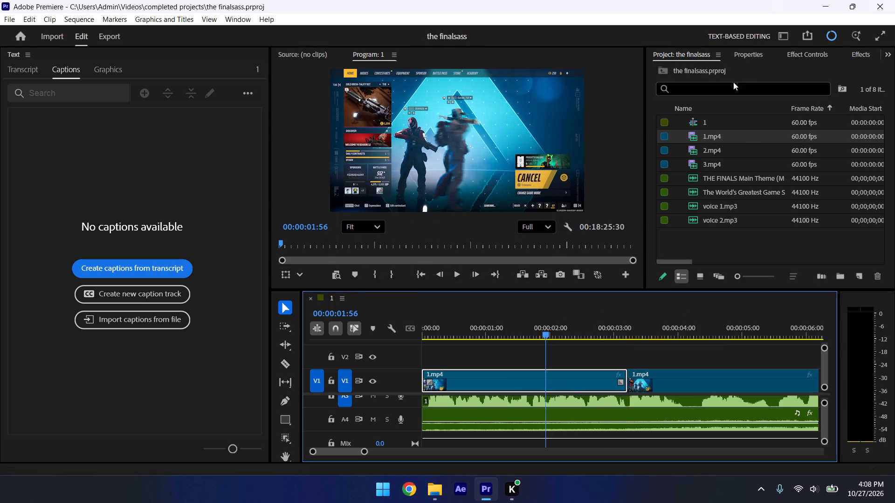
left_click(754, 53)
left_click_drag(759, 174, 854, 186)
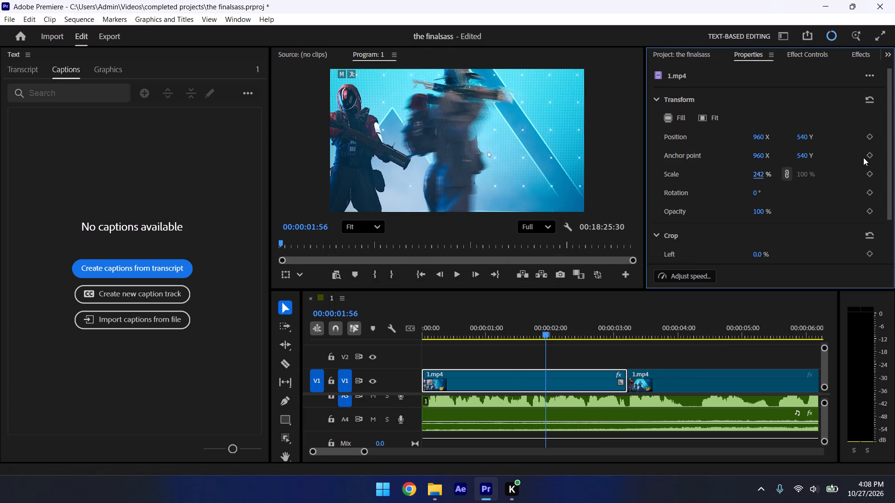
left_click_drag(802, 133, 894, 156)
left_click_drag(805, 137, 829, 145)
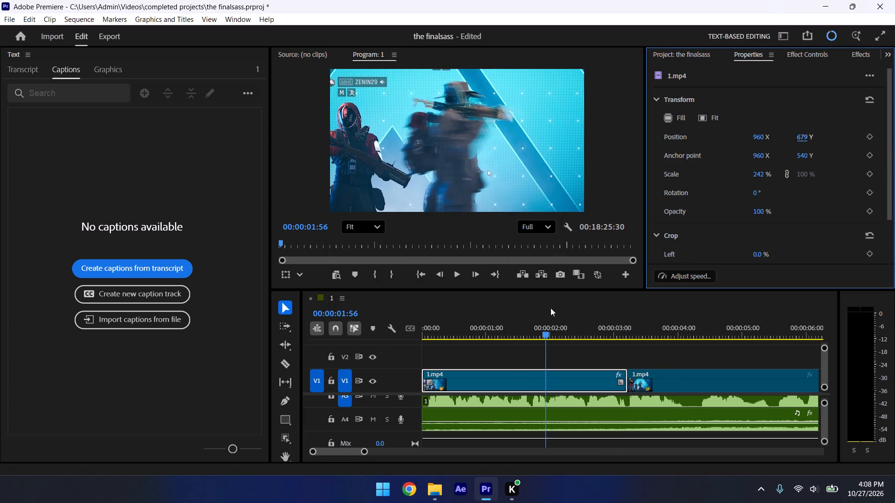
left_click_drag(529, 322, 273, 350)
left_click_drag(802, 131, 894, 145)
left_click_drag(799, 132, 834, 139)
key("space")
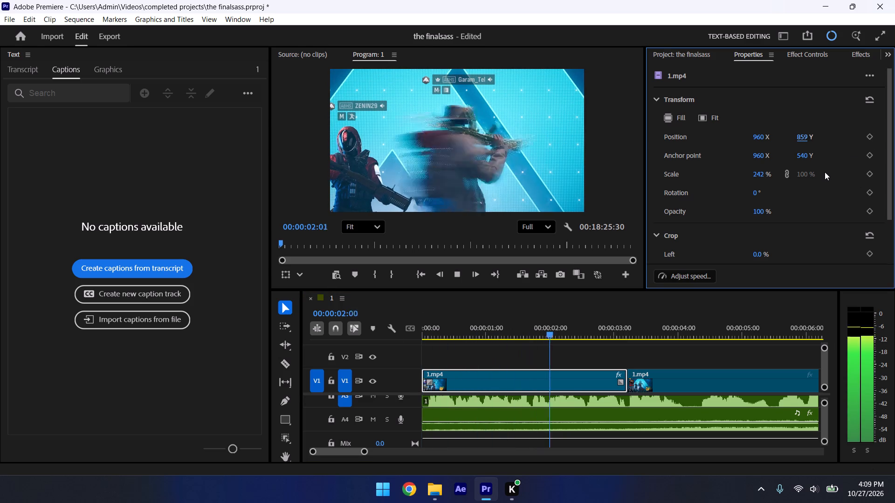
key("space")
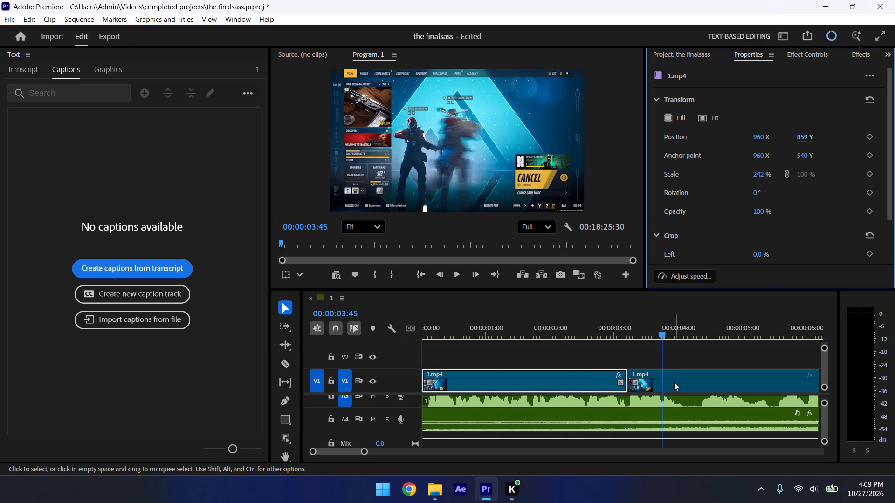
Save the project and replay the enlarged opening segment from the sequence start.
left_click(674, 382)
key("ctrl+s")
left_click_drag(647, 323, 279, 351)
key("space")
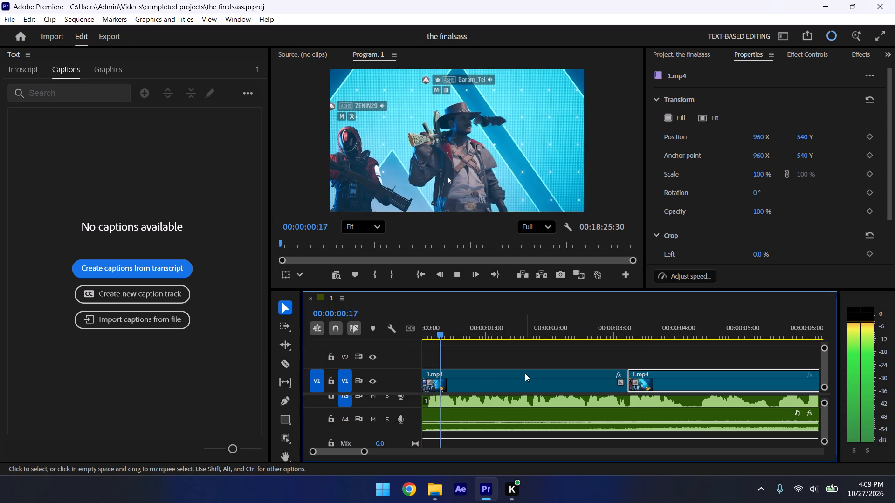
key("space")
left_click_drag(491, 336, 424, 342)
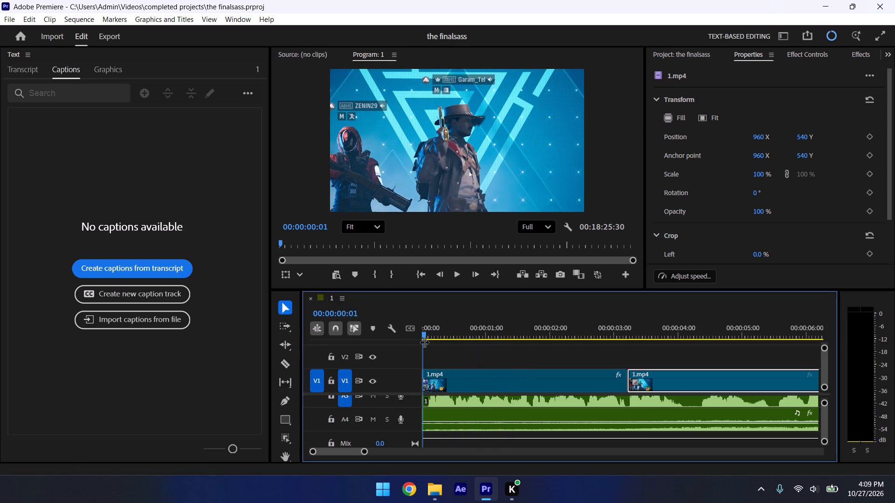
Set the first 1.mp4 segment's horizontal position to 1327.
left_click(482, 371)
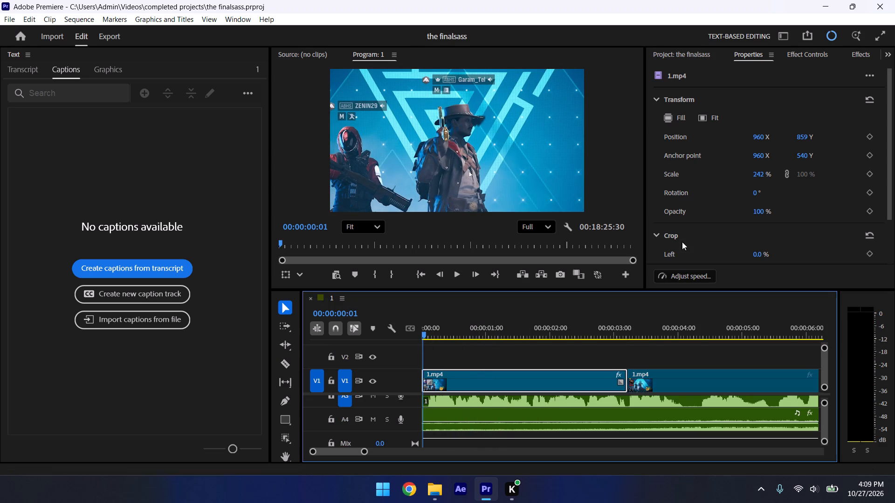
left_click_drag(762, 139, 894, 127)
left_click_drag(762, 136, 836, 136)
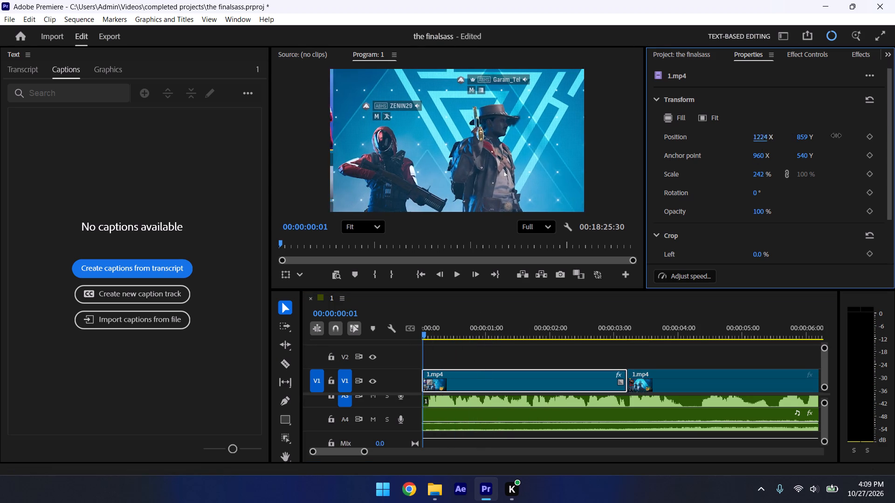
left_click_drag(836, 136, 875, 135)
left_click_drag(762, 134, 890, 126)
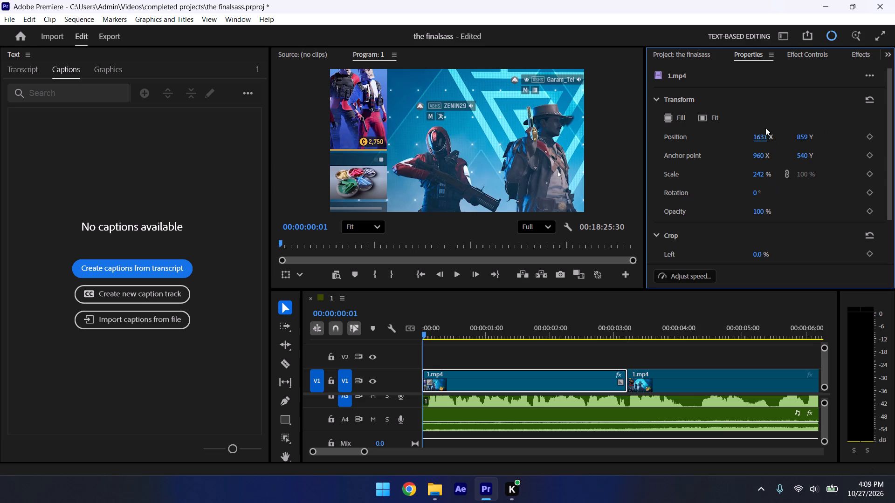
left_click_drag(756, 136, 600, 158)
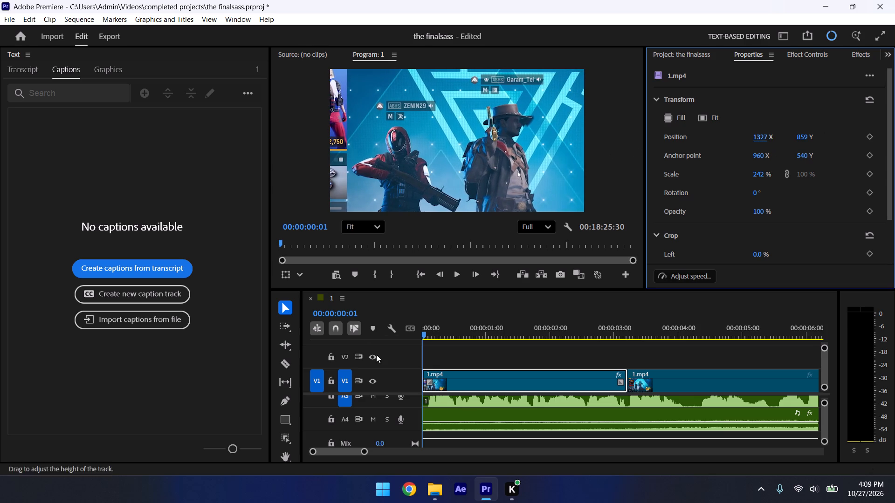
Save the project and replay the repositioned opening from the sequence start to check the framing and the cut into the second segment.
key("space")
left_click(470, 357)
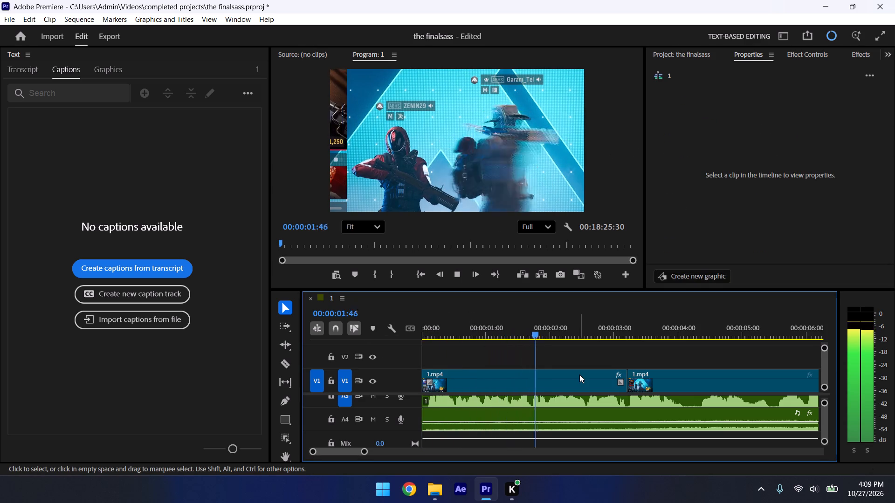
key("space")
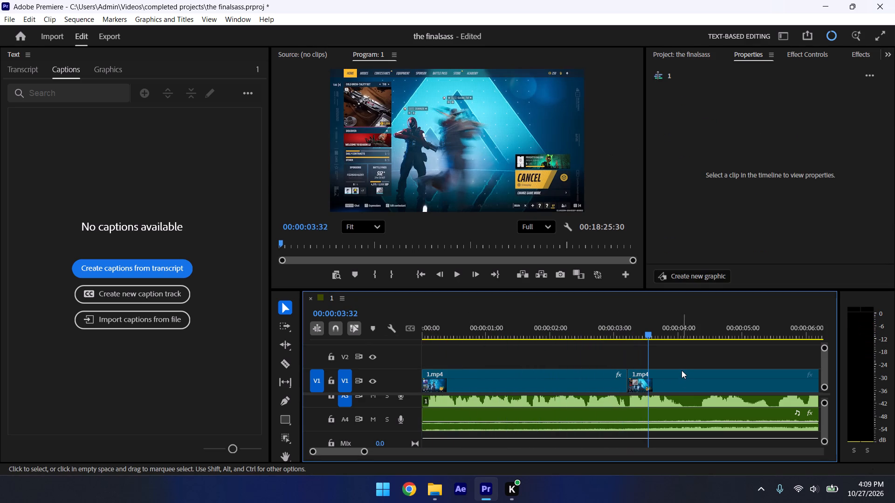
key("ctrl+s")
key("space")
key("space")
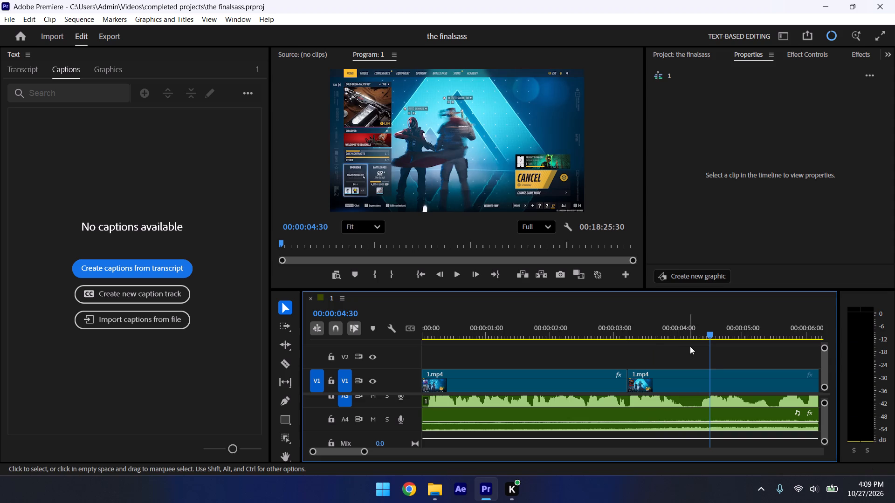
left_click_drag(699, 333, 164, 348)
key("space")
left_click_drag(360, 449, 407, 457)
left_click_drag(366, 450, 390, 451)
key("space")
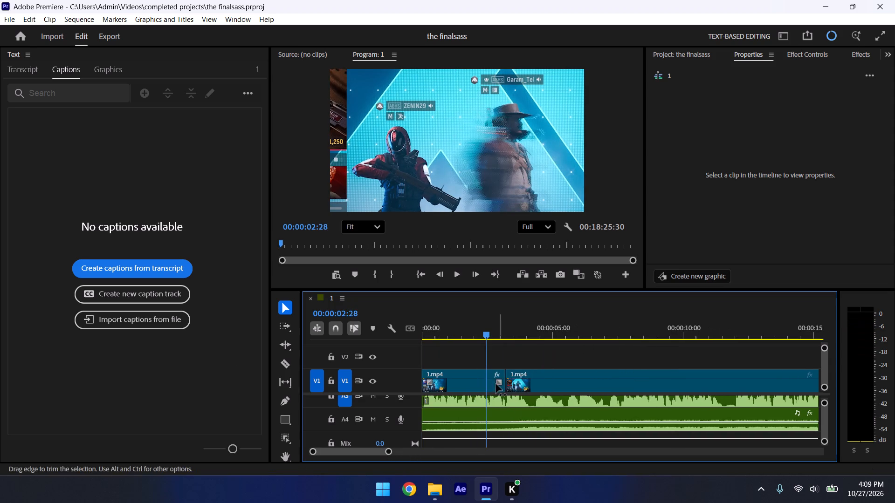
left_click_drag(489, 331, 331, 347)
key("space")
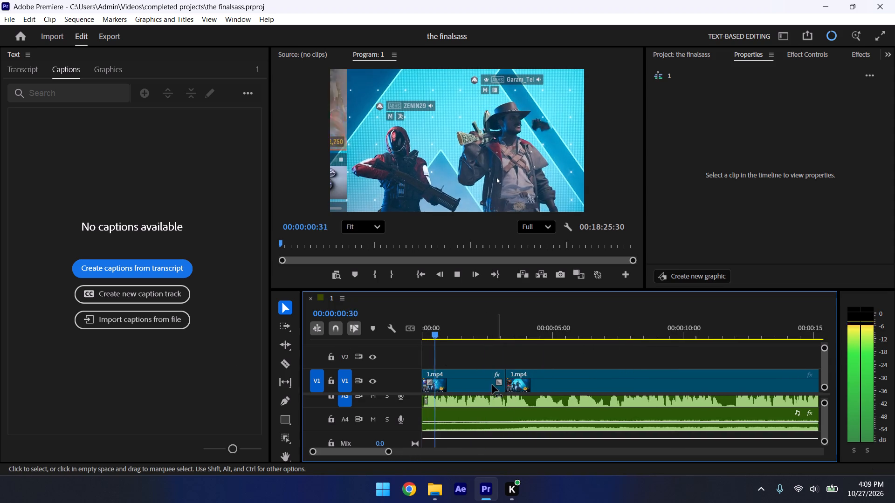
Delete the first 1.mp4 segment from V1, leaving a gap before the remaining gameplay.
left_click(475, 383)
key("Delete")
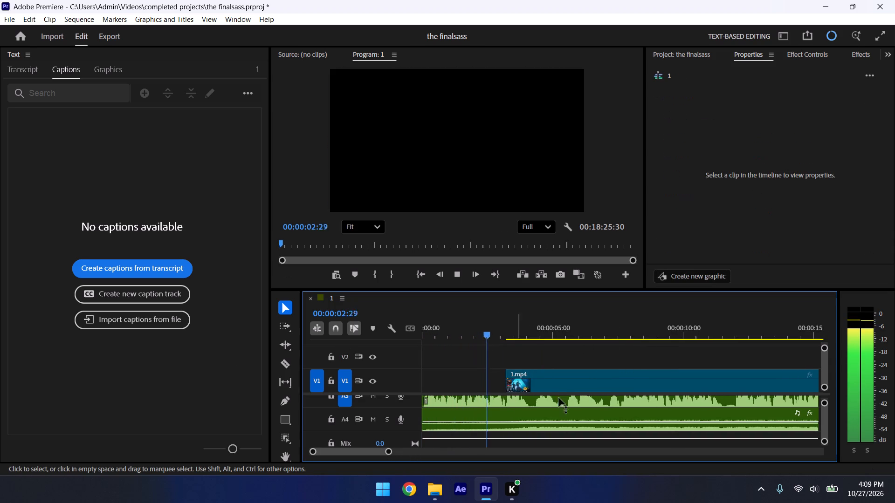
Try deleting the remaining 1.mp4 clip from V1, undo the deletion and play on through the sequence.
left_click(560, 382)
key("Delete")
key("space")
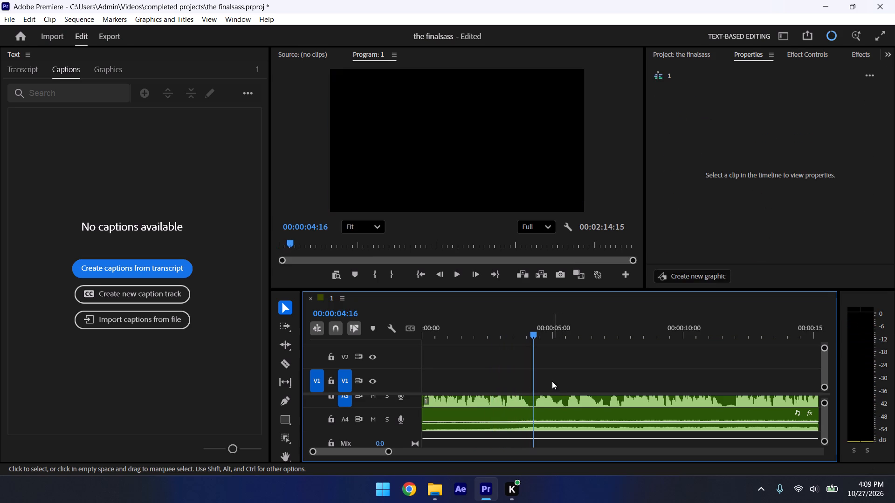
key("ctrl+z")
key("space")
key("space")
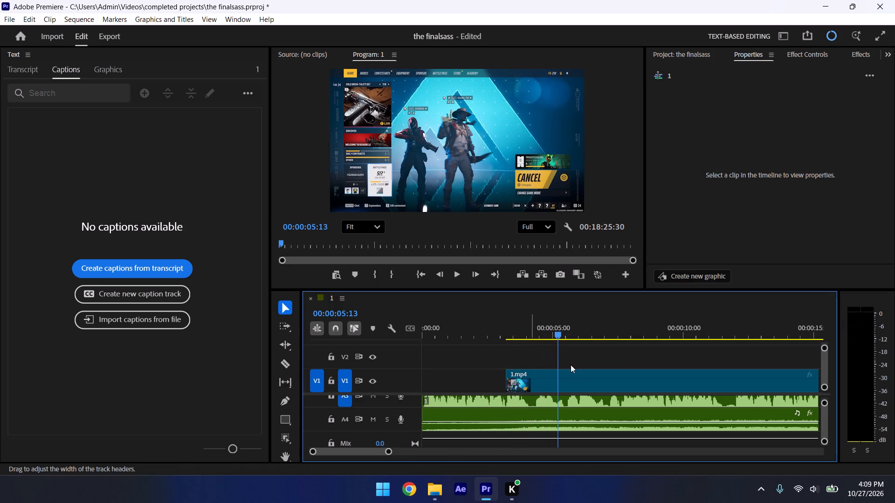
Delete the remaining 1.mp4 gameplay clip from V1.
left_click(598, 379)
key("Delete")
Place a fresh copy of 1.mp4 with its audio at the sequence start on V1, A1 and A2.
scroll(519, 409, "up", 8, "ctrl")
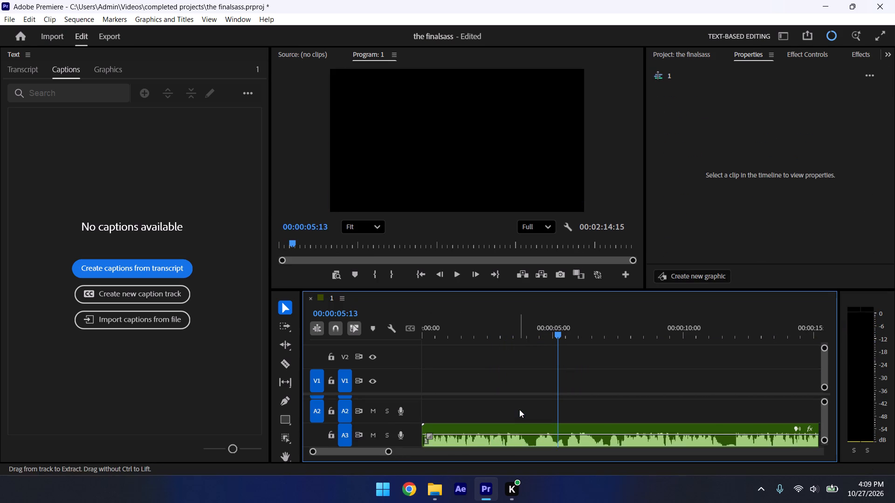
scroll(519, 409, "up", 2, "ctrl")
left_click(685, 58)
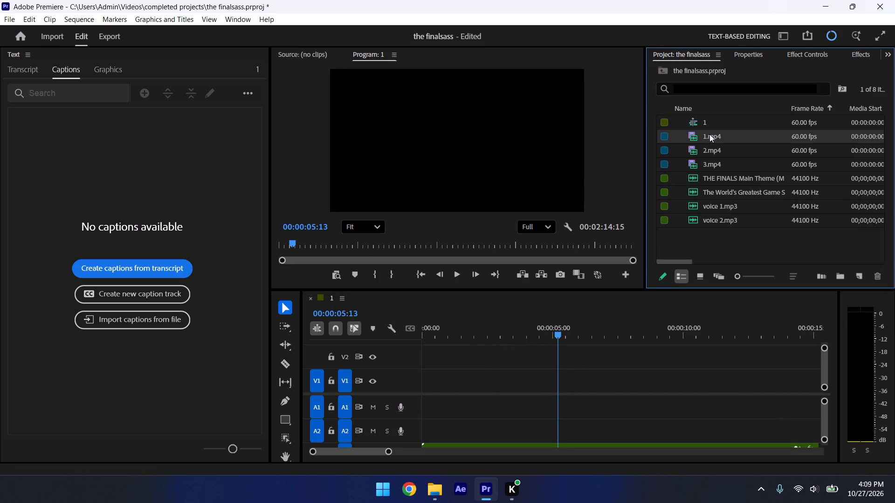
left_click_drag(709, 134, 399, 375)
Trim the start of the 1.mp4 clip to 00:00:23:57, at the waiting lobby shot, and play the trimmed opening.
key("space")
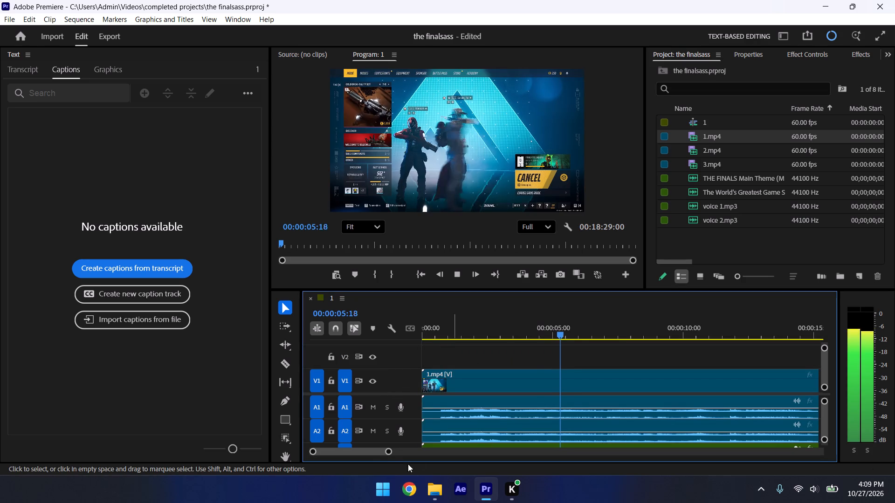
left_click_drag(391, 453, 424, 458)
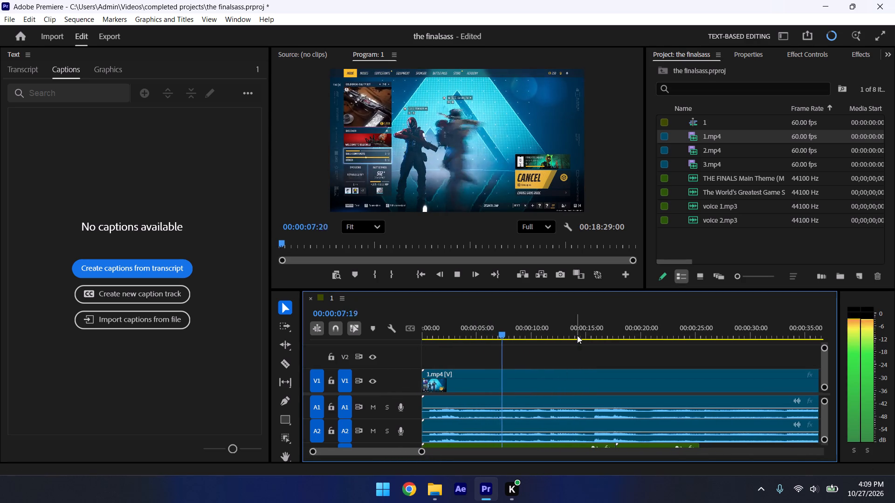
left_click_drag(577, 335, 661, 341)
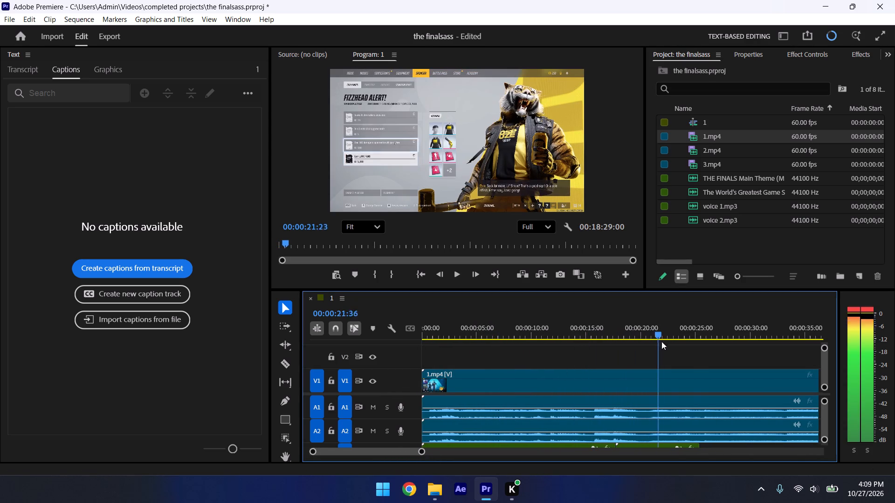
left_click_drag(661, 341, 679, 351)
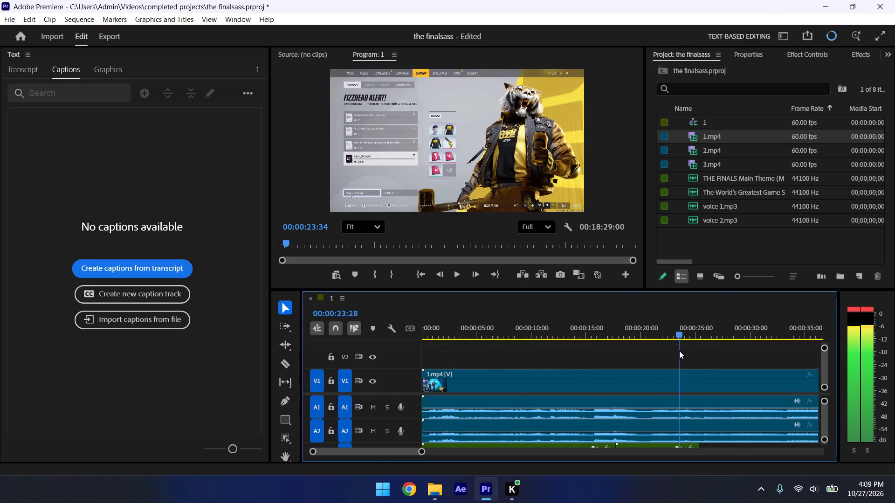
left_click_drag(679, 351, 685, 353)
left_click_drag(426, 382, 433, 382)
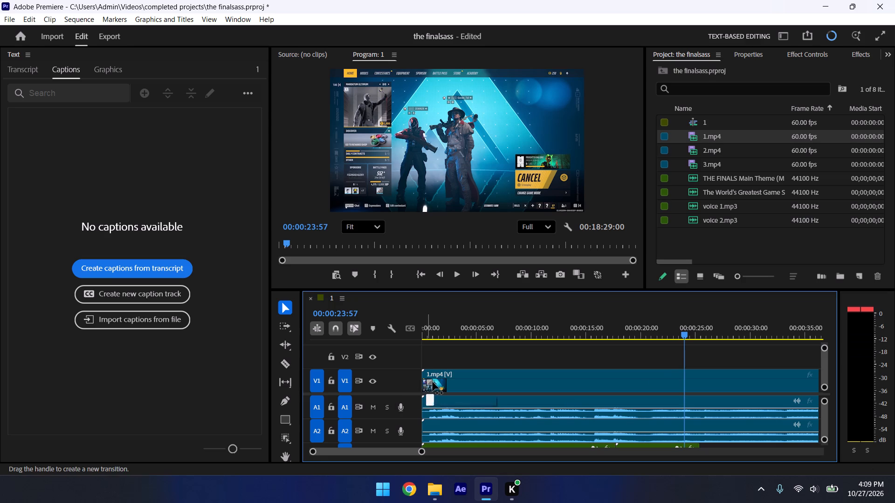
left_click_drag(433, 382, 432, 382)
left_click_drag(423, 380, 688, 391)
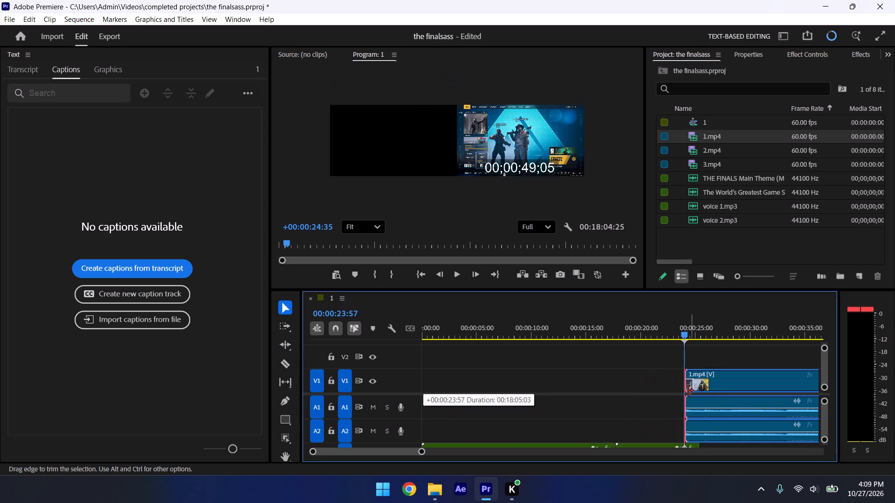
left_click_drag(688, 391, 688, 391)
left_click_drag(693, 383, 668, 384)
key("space")
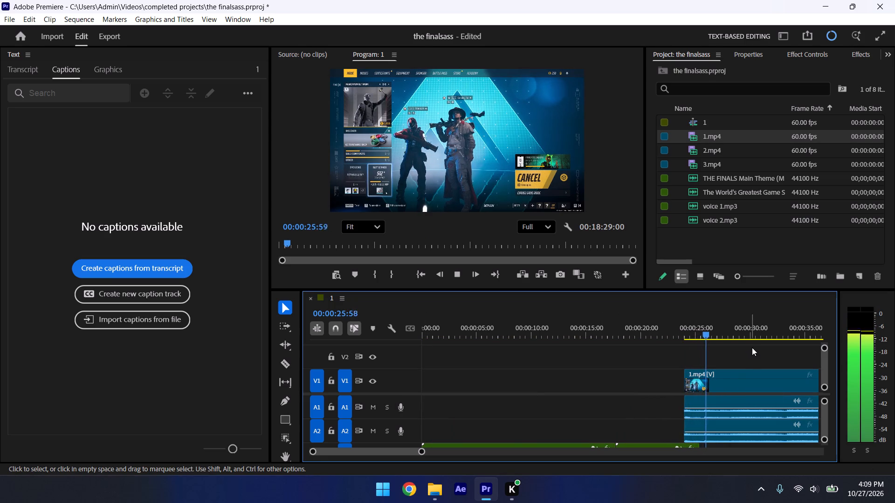
key("space")
Move the trimmed 1.mp4 clip and its linked audio to the start of the sequence.
left_click_drag(749, 367, 551, 372)
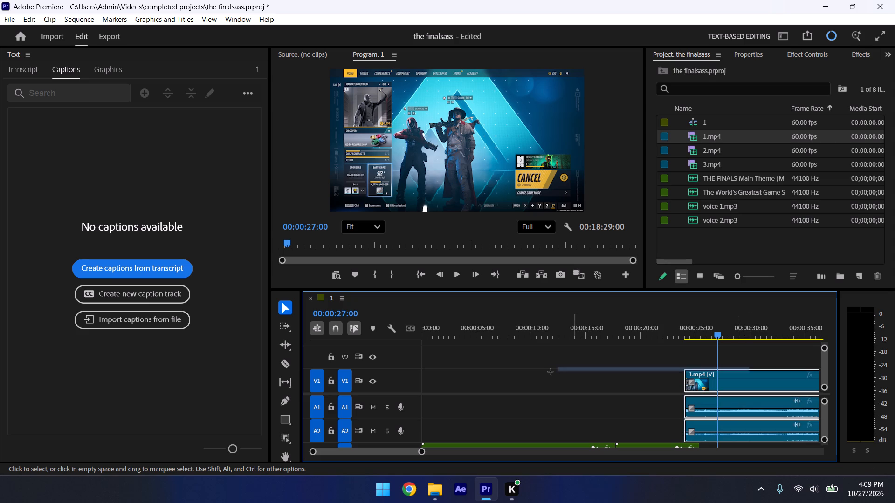
left_click_drag(551, 372, 549, 373)
left_click_drag(737, 381, 441, 370)
Play the opening from the sequence start to find the first cut point against the voice track, saving the project.
left_click_drag(439, 328, 392, 334)
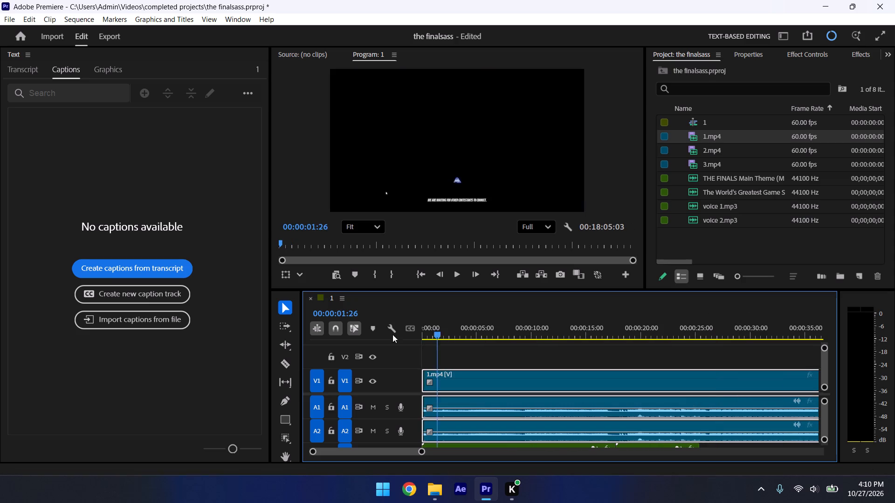
left_click_drag(392, 334, 322, 337)
left_click_drag(420, 453, 388, 457)
key("space")
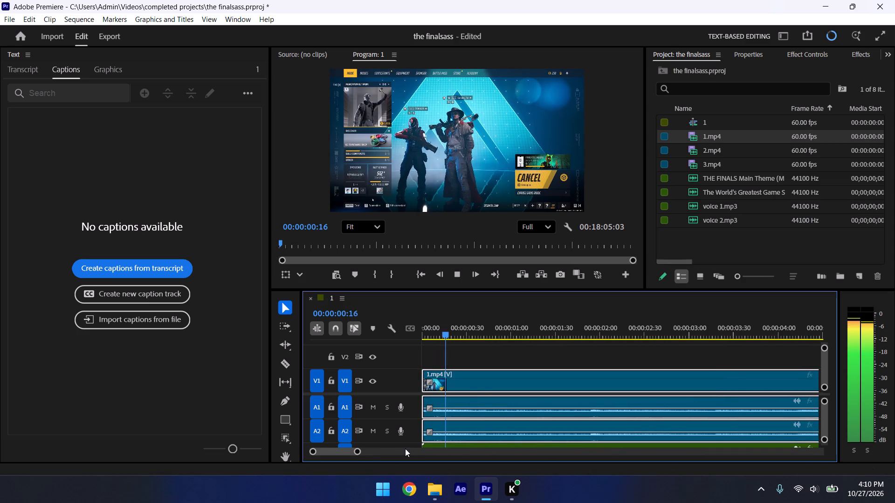
scroll(499, 410, "down", 2)
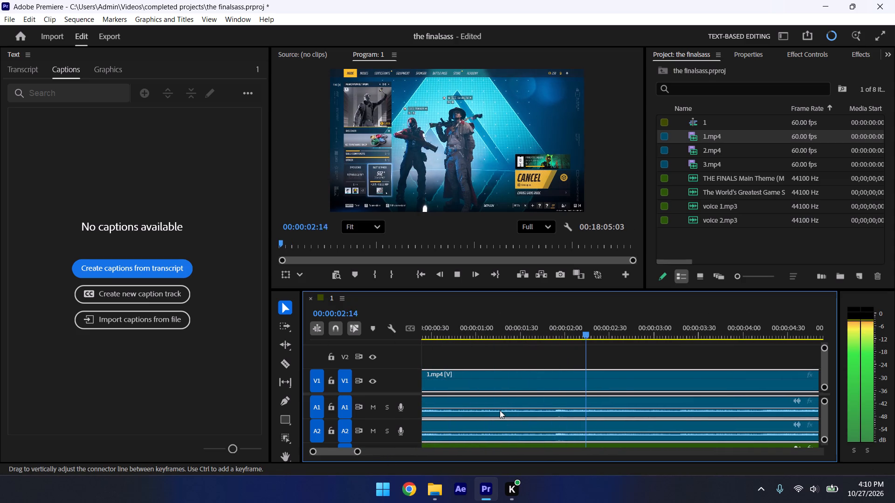
scroll(506, 411, "down", 4, "ctrl")
key("ctrl+s")
key("space")
key("space")
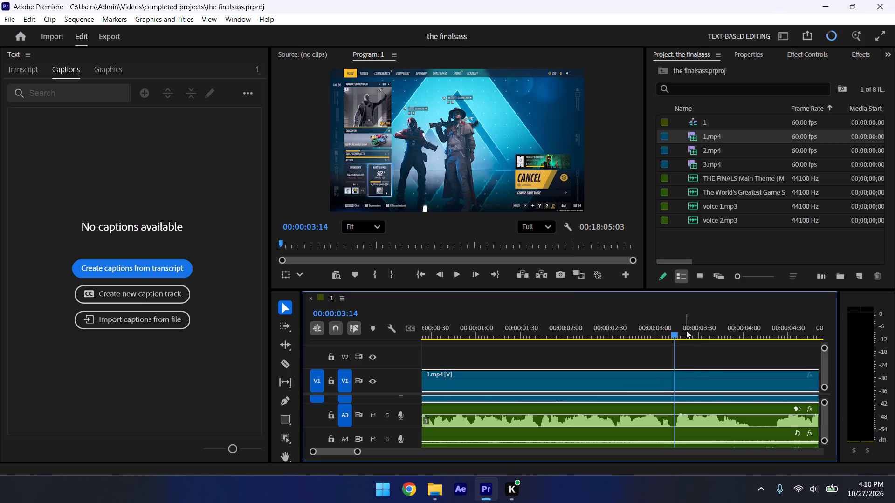
Split the 1.mp4 clip with its audio at 00:00:03:14, save the project and play past the cut.
scroll(687, 385, "up", 2)
scroll(688, 386, "up", 2, "ctrl")
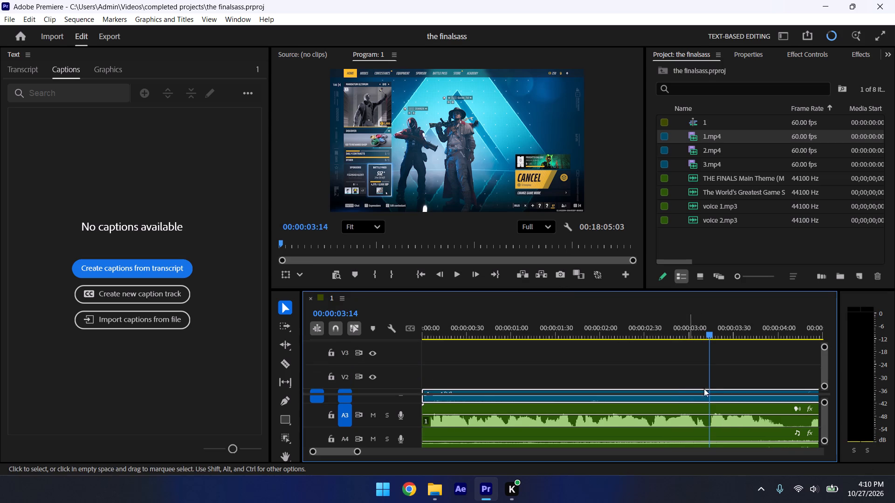
scroll(715, 388, "down", 2, "ctrl")
scroll(680, 432, "up", 6, "ctrl")
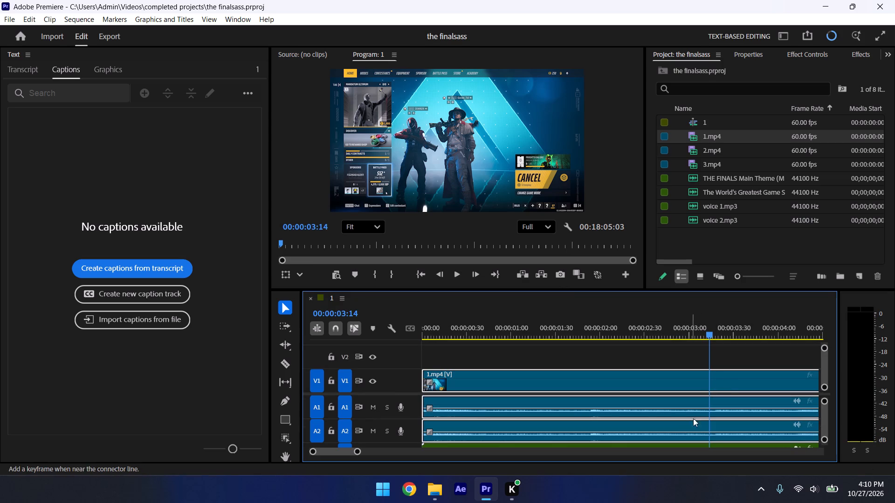
scroll(694, 417, "up", 2, "ctrl")
key("ctrl+k")
key("ctrl+s")
key("space")
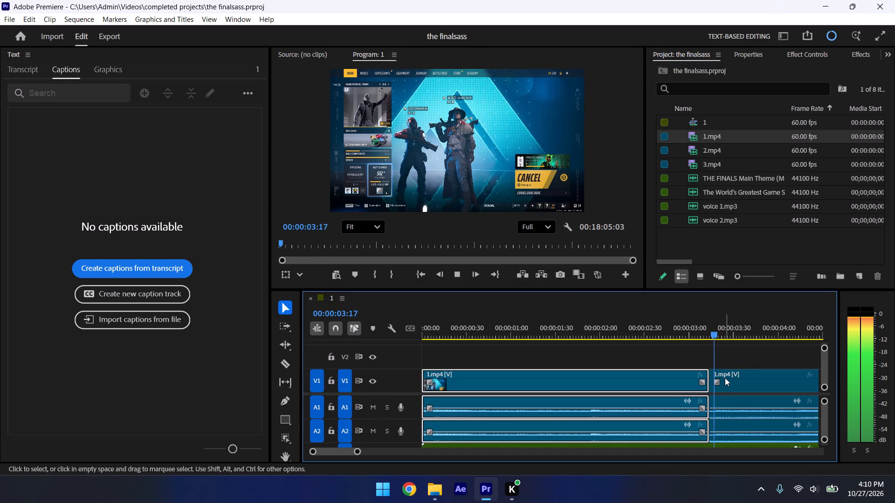
key("space")
Unlink both 1.mp4 segments from their audio and delete their A2 audio clips.
scroll(711, 392, "down", 6, "ctrl")
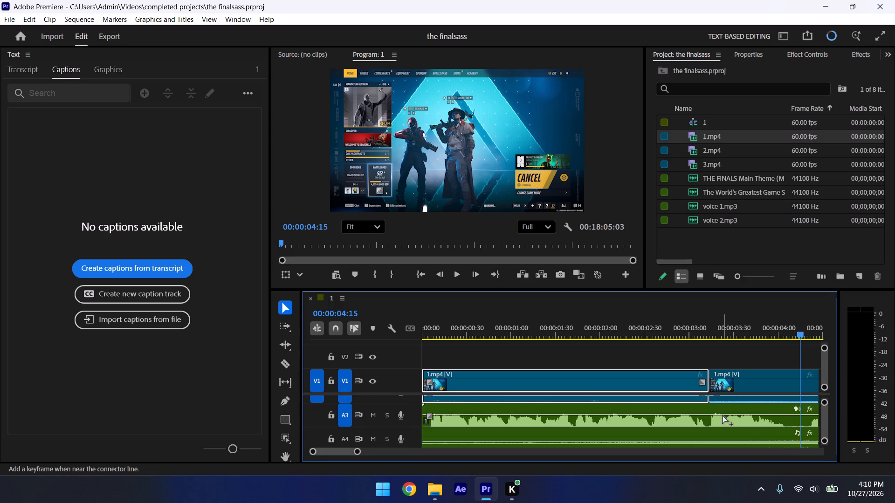
scroll(723, 415, "up", 2, "ctrl")
left_click_drag(668, 356, 712, 380)
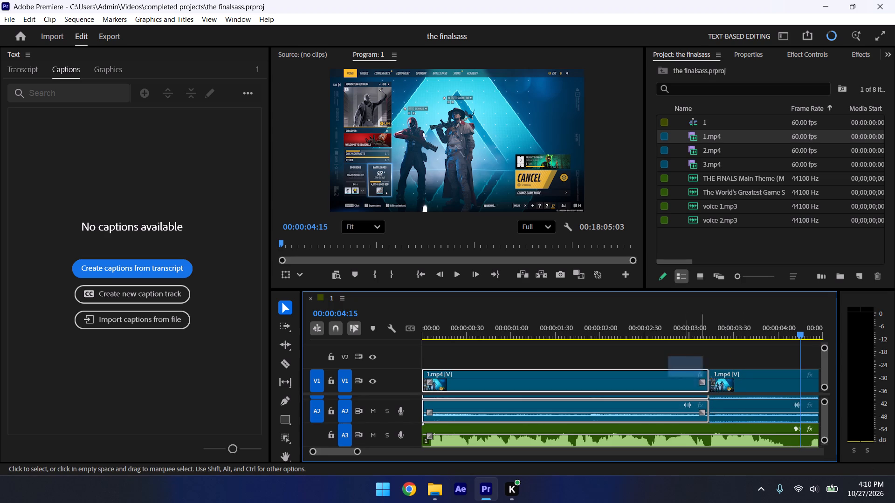
left_click_drag(712, 380, 750, 391)
right_click(744, 374)
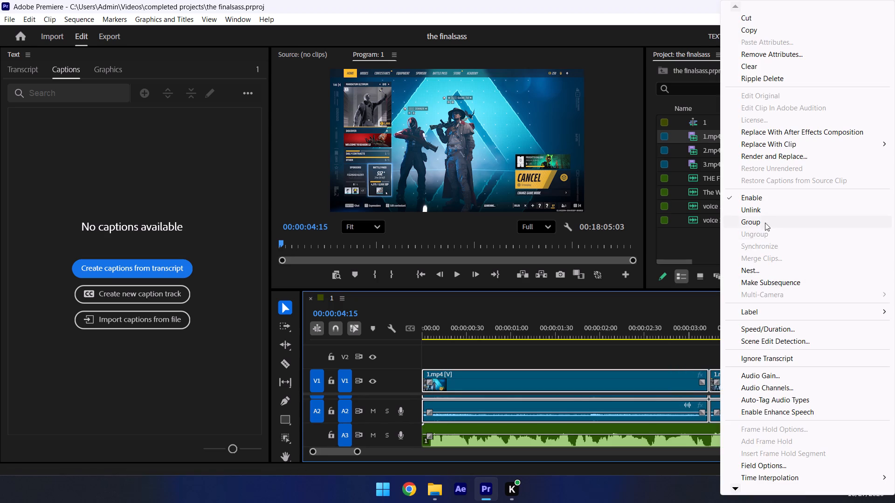
left_click(761, 210)
left_click(681, 414)
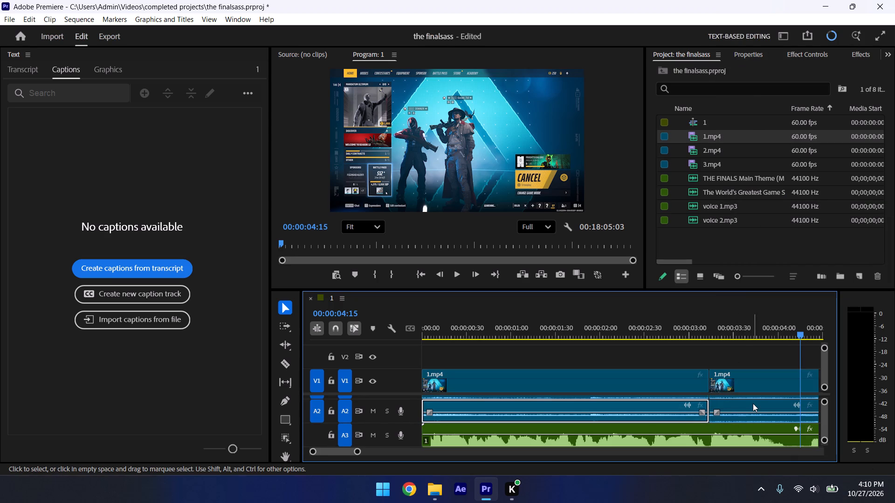
left_click(753, 403, "shift")
key("Delete")
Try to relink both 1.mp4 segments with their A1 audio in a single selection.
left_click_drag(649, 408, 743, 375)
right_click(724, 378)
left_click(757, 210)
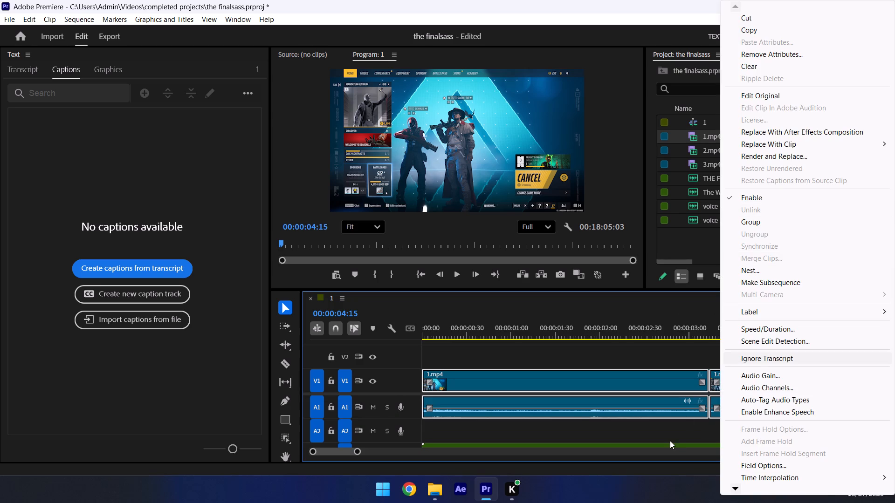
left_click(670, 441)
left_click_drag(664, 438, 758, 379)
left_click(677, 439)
Link each 1.mp4 segment's video to its own A1 audio, one segment at a time, and save the project.
left_click_drag(667, 439, 656, 364)
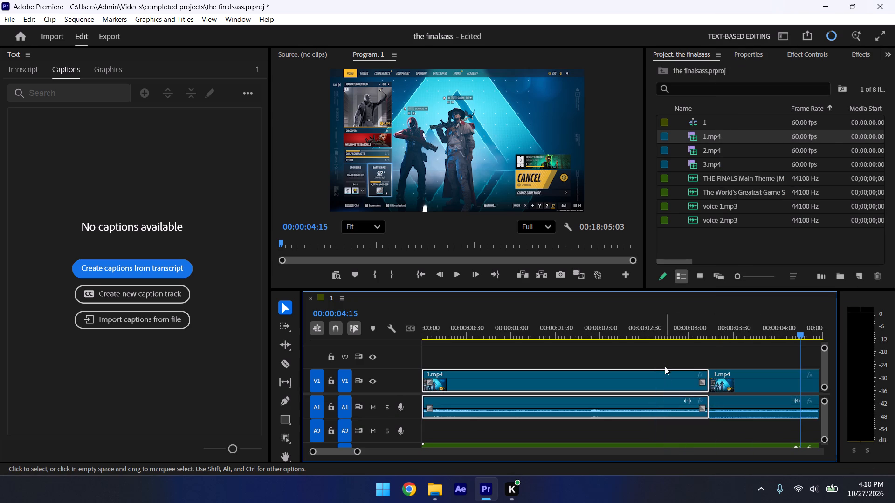
right_click(658, 380)
left_click(695, 211)
left_click_drag(746, 427, 744, 379)
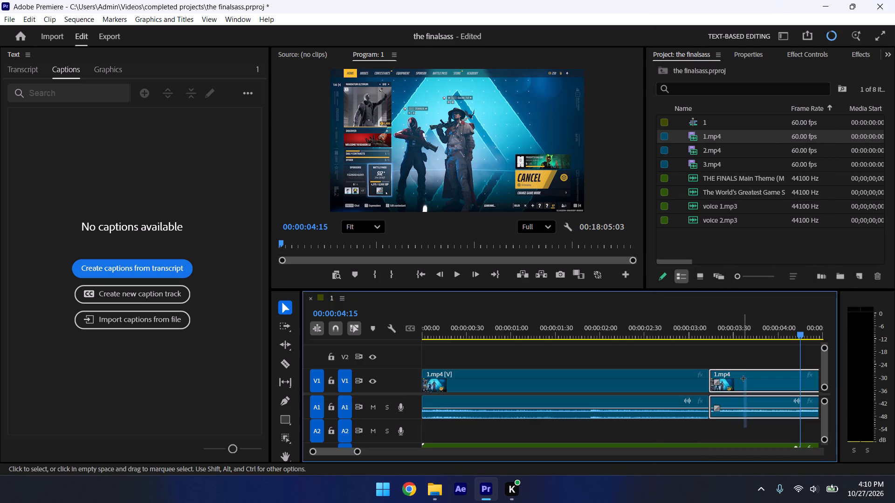
left_click_drag(744, 379, 744, 375)
right_click(744, 375)
left_click(755, 206)
key("ctrl+s")
left_click(702, 418)
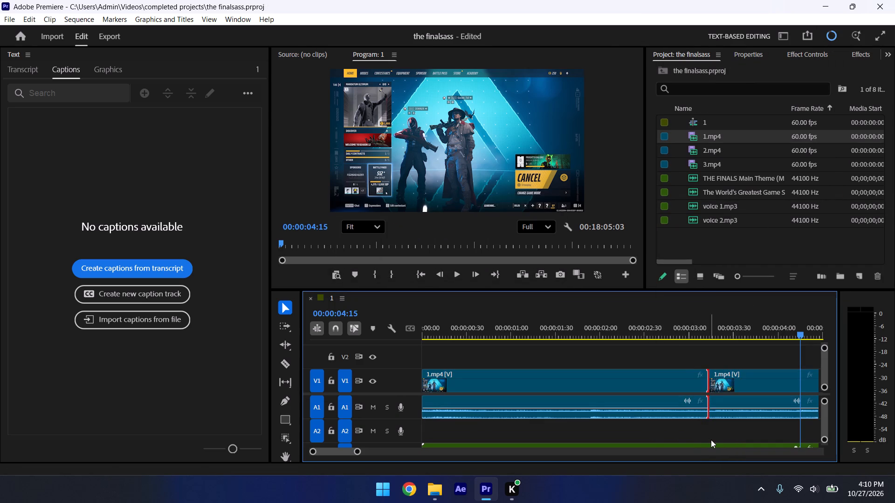
left_click(711, 440)
Replay the sequence around the first cut to check its timing against the voice track.
left_click_drag(702, 326, 671, 317)
key("space")
scroll(709, 367, "down", 4, "ctrl")
scroll(707, 407, "down", 2, "ctrl")
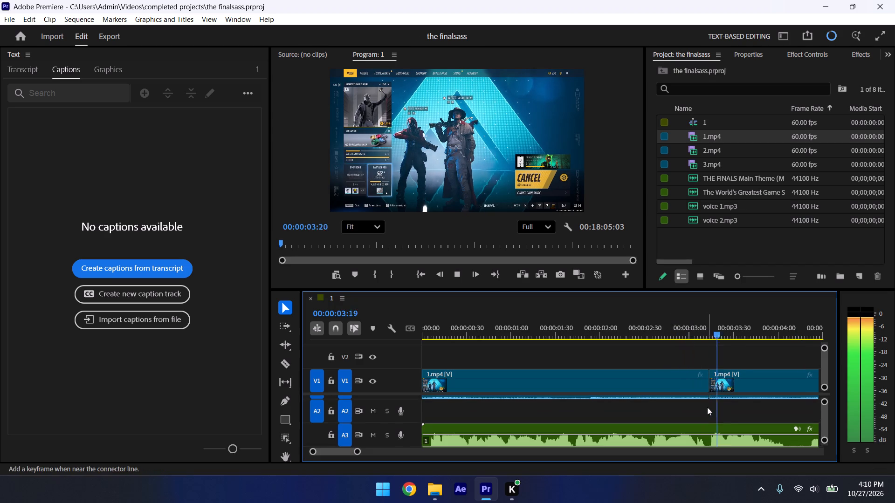
key("space")
left_click_drag(723, 332, 698, 330)
key("space")
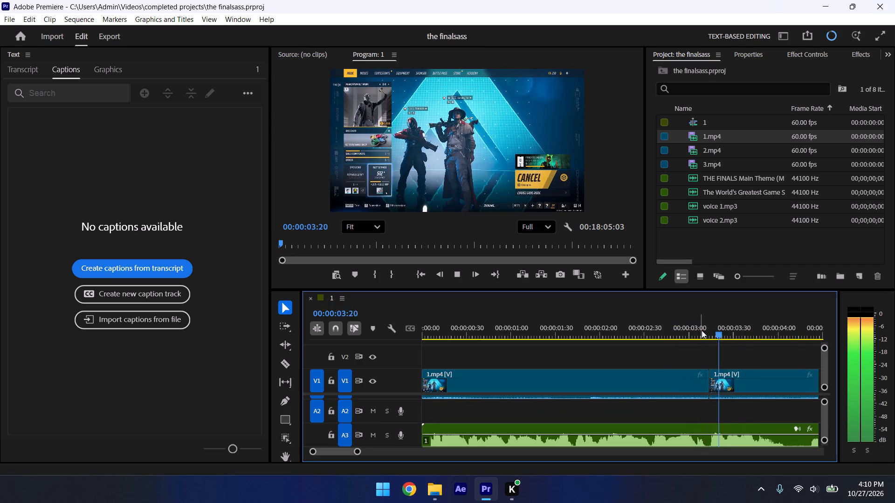
key("space")
Split the second 1.mp4 segment at 00:00:04:22 and save the project.
left_click_drag(457, 330, 448, 328)
left_click(467, 378)
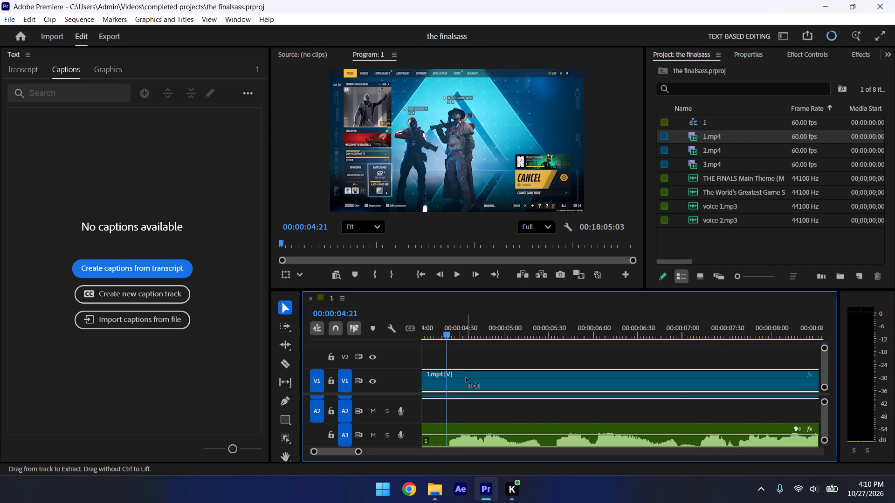
key("ctrl+s")
key("Right")
key("ctrl+k")
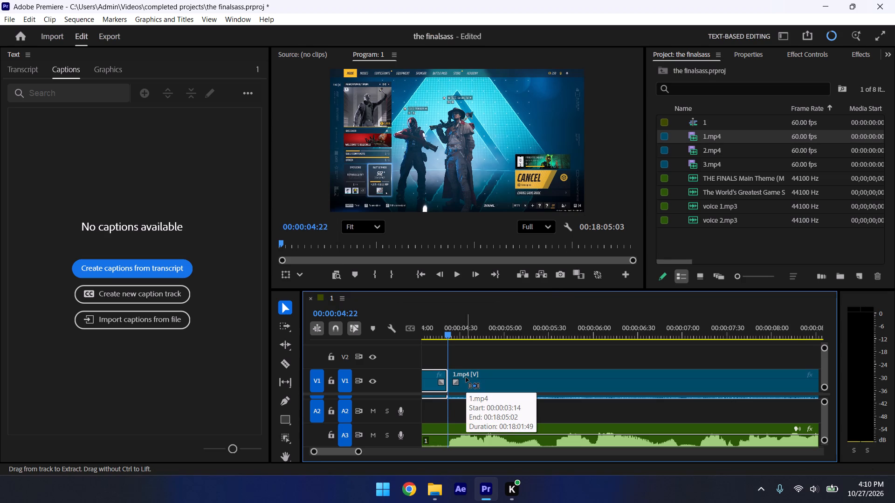
key("ctrl+s")
Reframe the first 1.mp4 segment from the sequence start, setting its scale to 192% and vertical position to 664.
left_click_drag(445, 325, 177, 344)
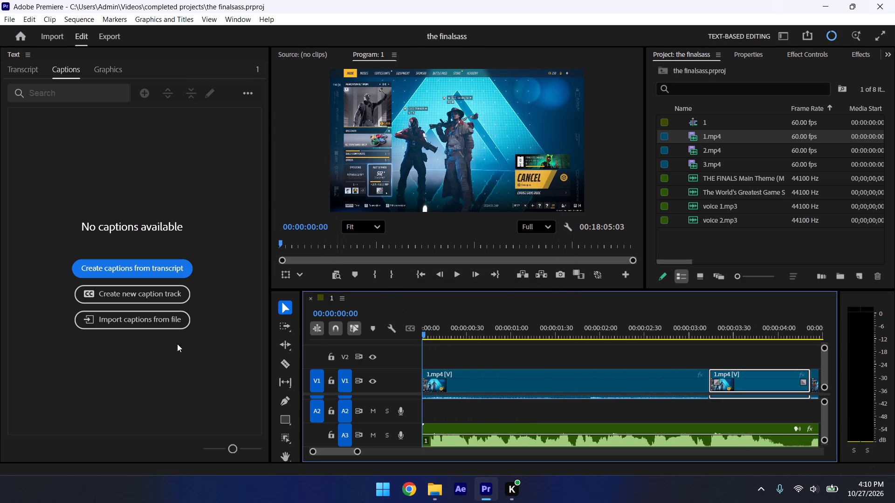
left_click_drag(177, 344, 177, 344)
key("space")
key("space")
left_click(487, 385)
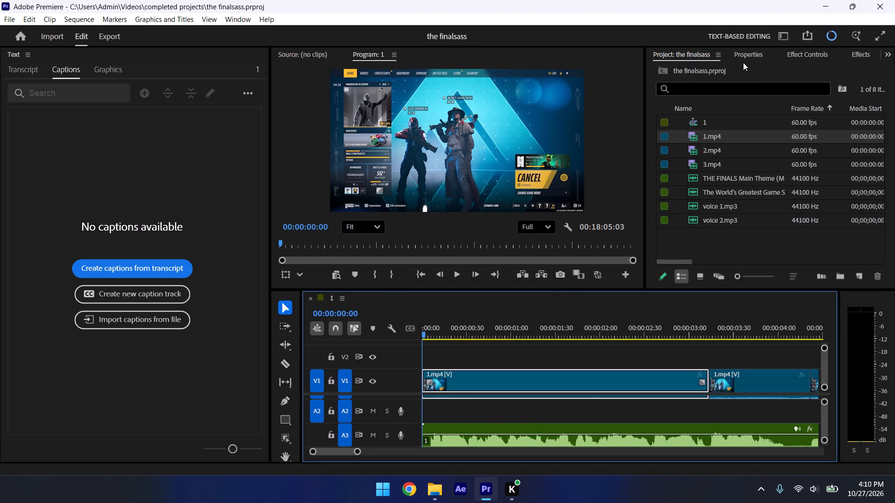
left_click(746, 55)
left_click_drag(762, 170, 829, 175)
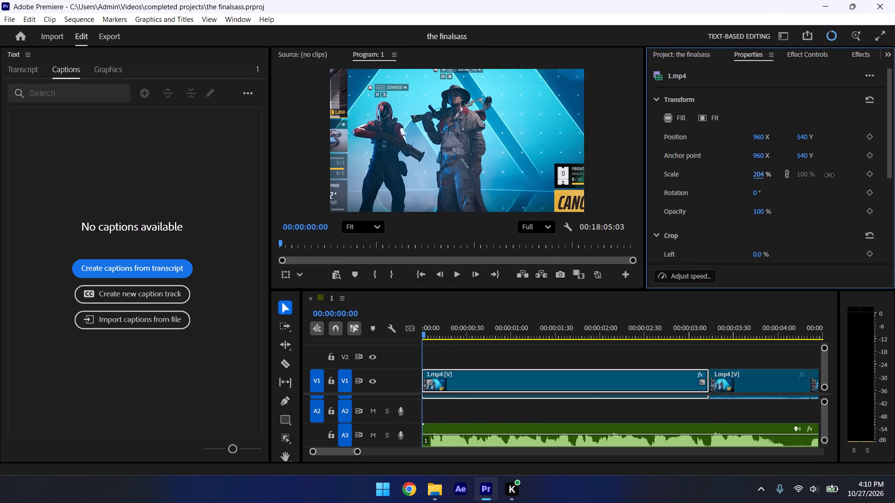
left_click_drag(829, 175, 827, 180)
left_click_drag(802, 139, 882, 145)
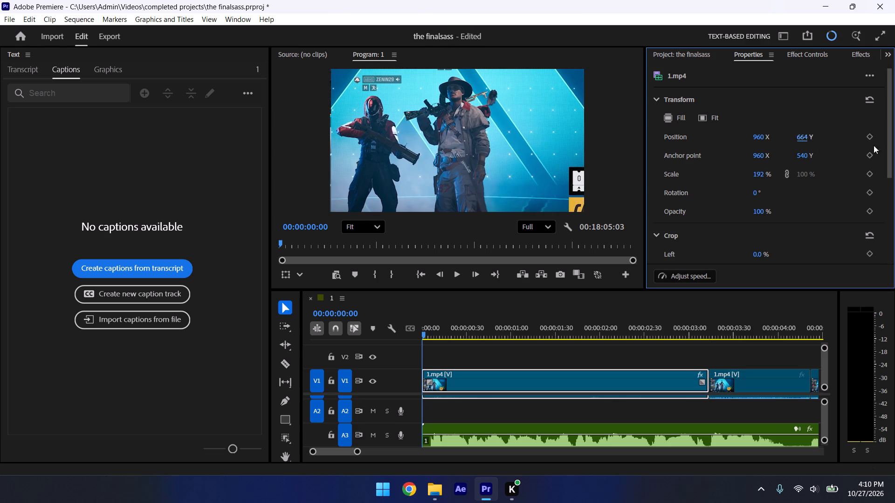
Lower the first 1.mp4 segment in the frame to a vertical position of 796 and play it back up to the cut.
left_click_drag(802, 136, 885, 154)
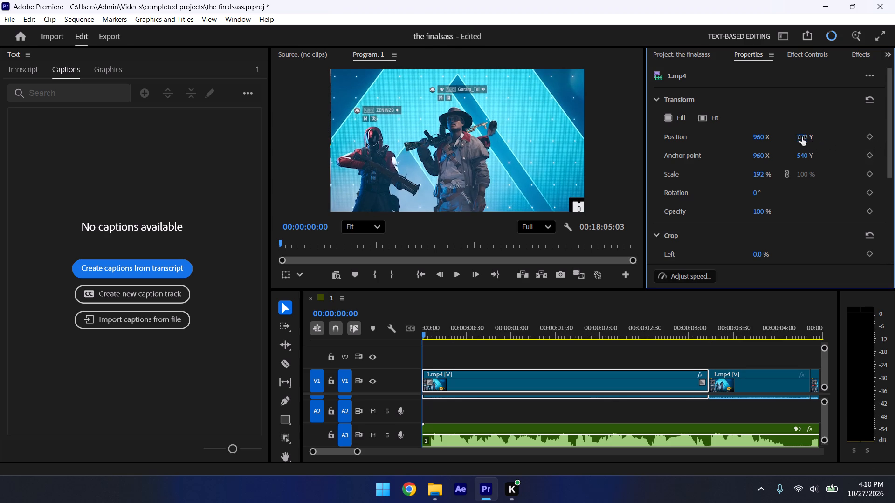
left_click_drag(802, 137, 834, 154)
key("space")
left_click(456, 355)
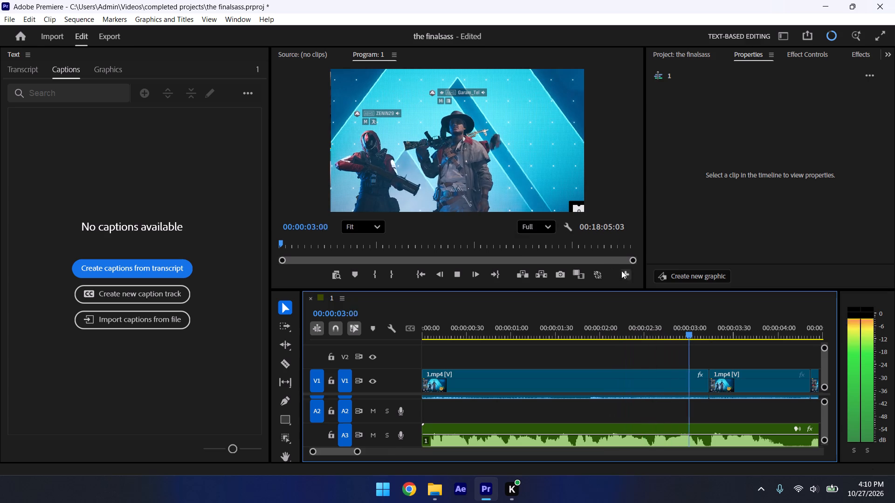
key("space")
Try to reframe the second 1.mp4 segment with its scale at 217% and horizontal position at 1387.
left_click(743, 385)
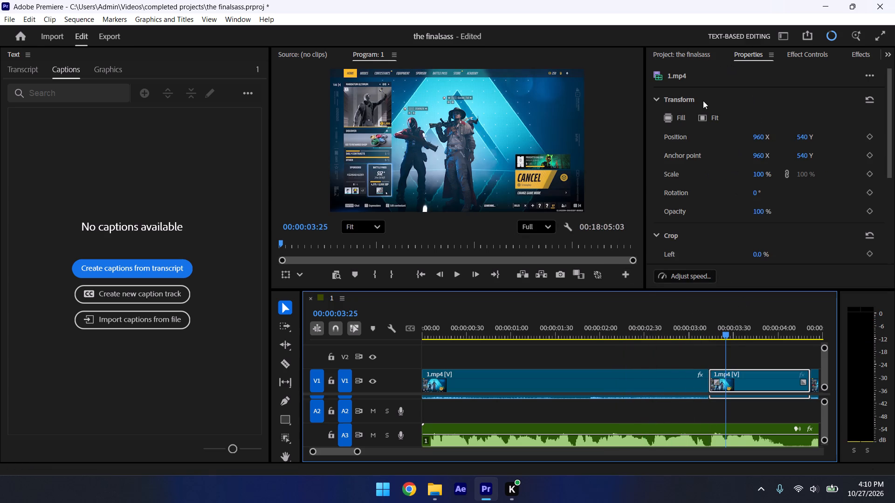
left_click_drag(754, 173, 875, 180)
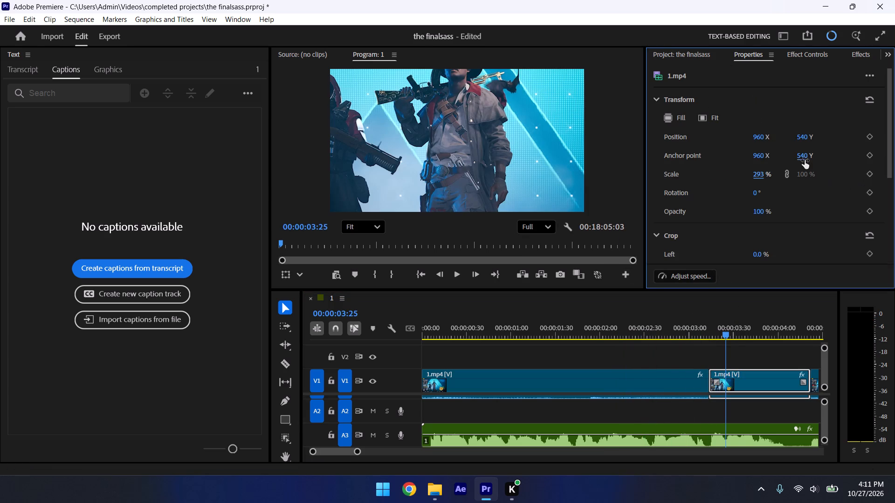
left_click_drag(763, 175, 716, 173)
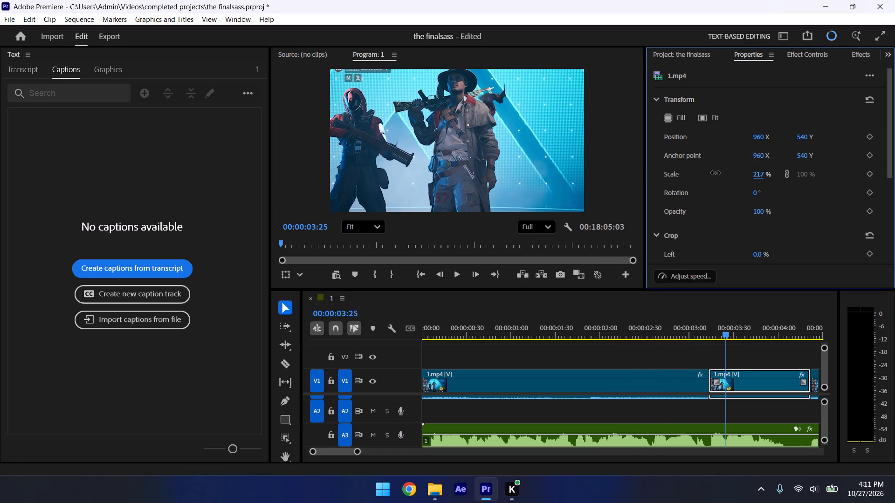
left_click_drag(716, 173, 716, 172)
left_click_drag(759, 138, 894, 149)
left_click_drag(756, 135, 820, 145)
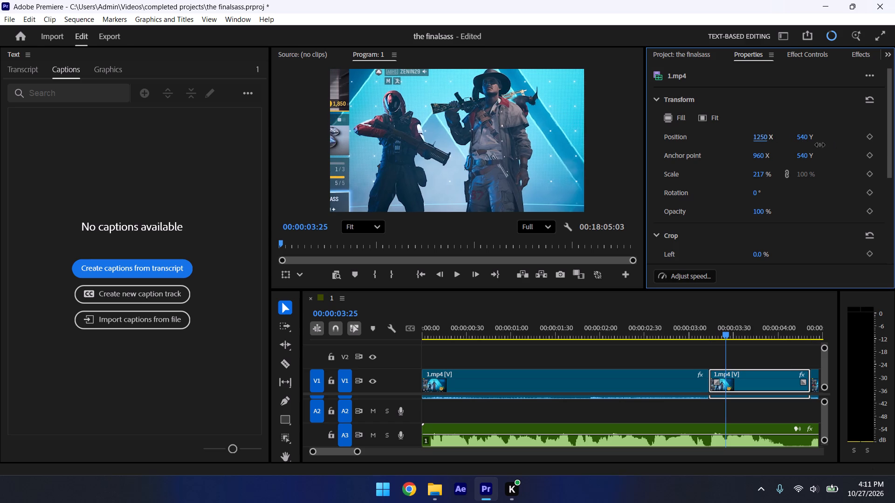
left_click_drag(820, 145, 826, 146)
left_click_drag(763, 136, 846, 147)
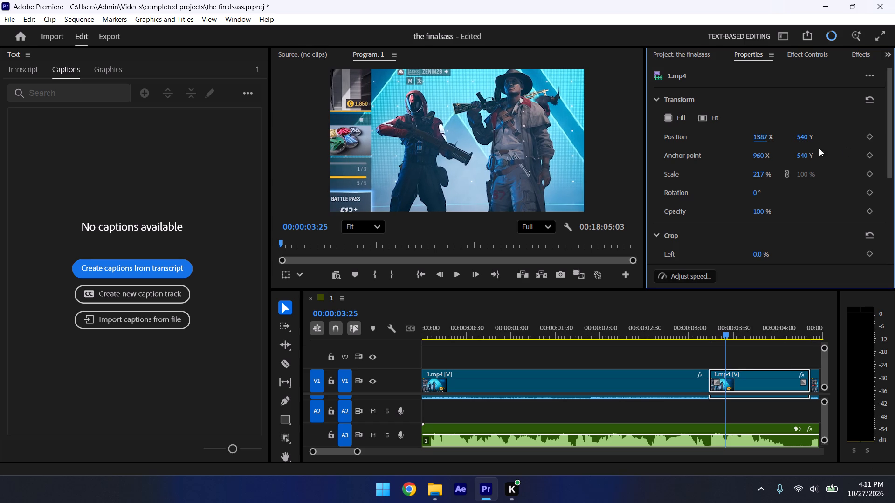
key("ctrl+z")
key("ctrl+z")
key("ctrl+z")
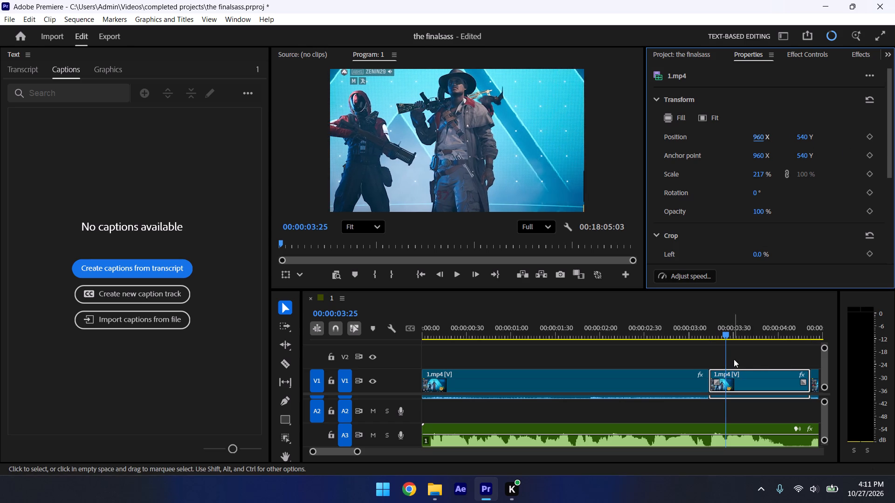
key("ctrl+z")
Delete the second 1.mp4 segment and extend the first segment to fill the gap up to the following segment.
left_click(749, 379)
key("Delete")
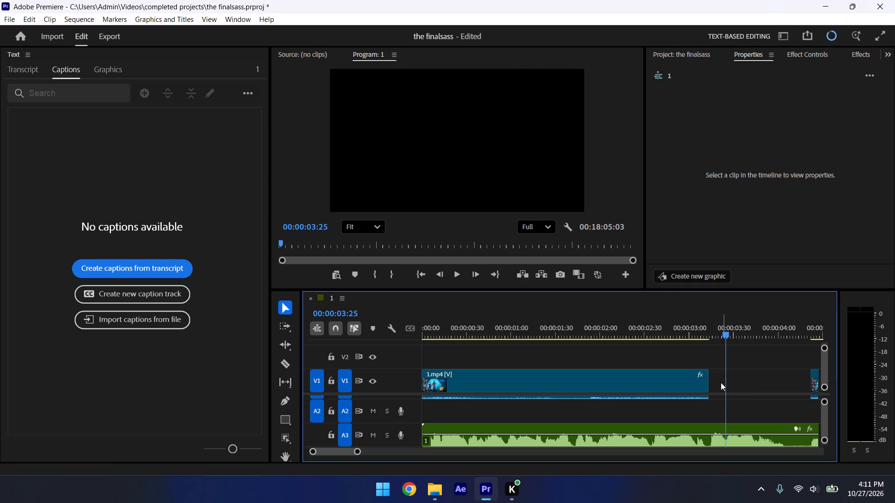
left_click_drag(709, 377, 820, 377)
Replay the extended 1.mp4 segment between about 2 and 3 seconds to find where a camera move should start.
left_click_drag(692, 326, 602, 335)
key("space")
key("space")
left_click_drag(636, 340, 621, 336)
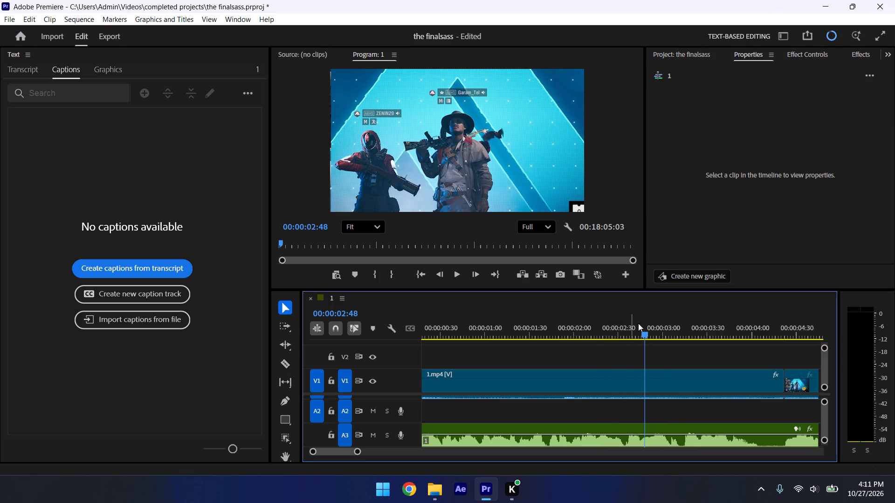
left_click_drag(638, 323, 579, 330)
key("space")
key("space")
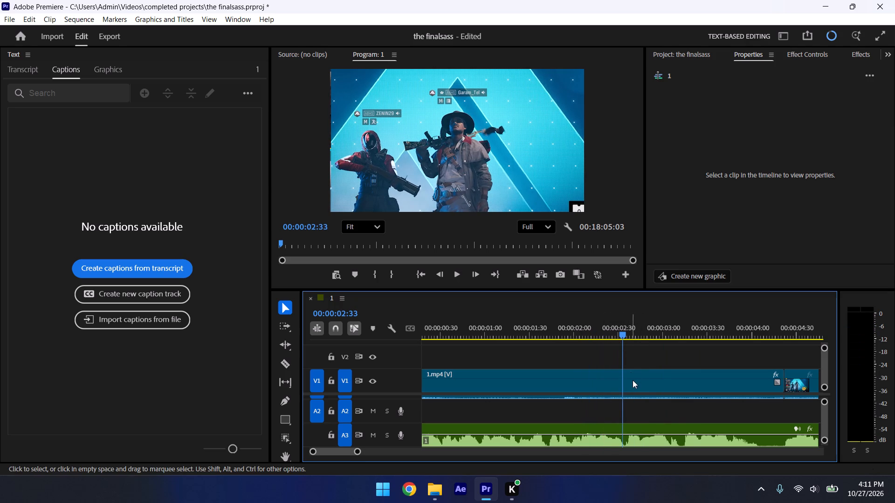
Save the project, add a Position keyframe to the extended 1.mp4 segment at 00:00:02:35, and widen the effect settings area.
left_click(634, 381)
key("ctrl+s")
key("Right")
key("Right")
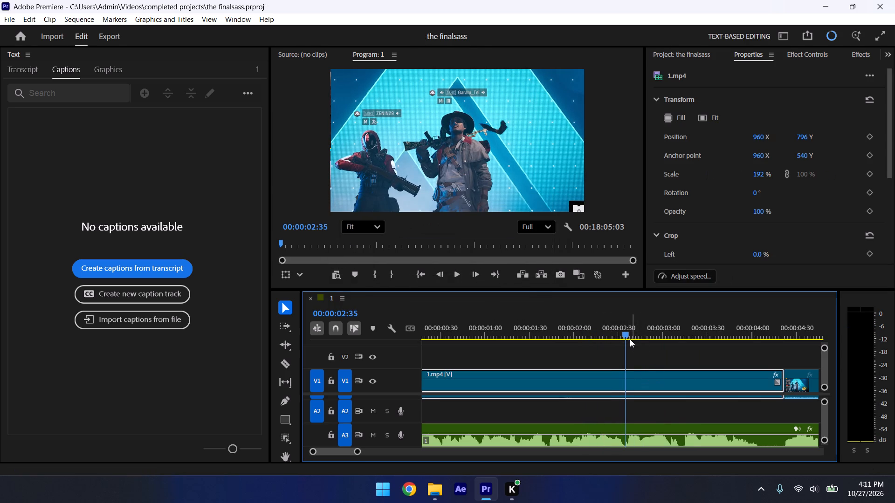
left_click(690, 53)
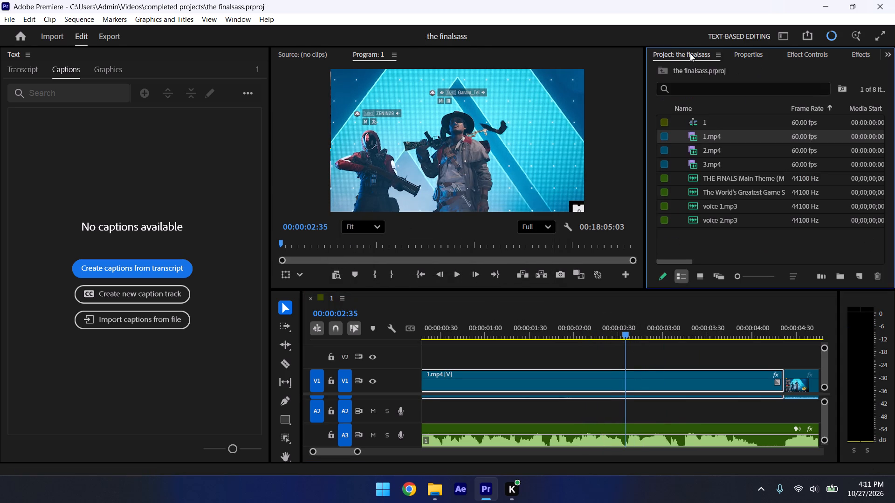
left_click(758, 54)
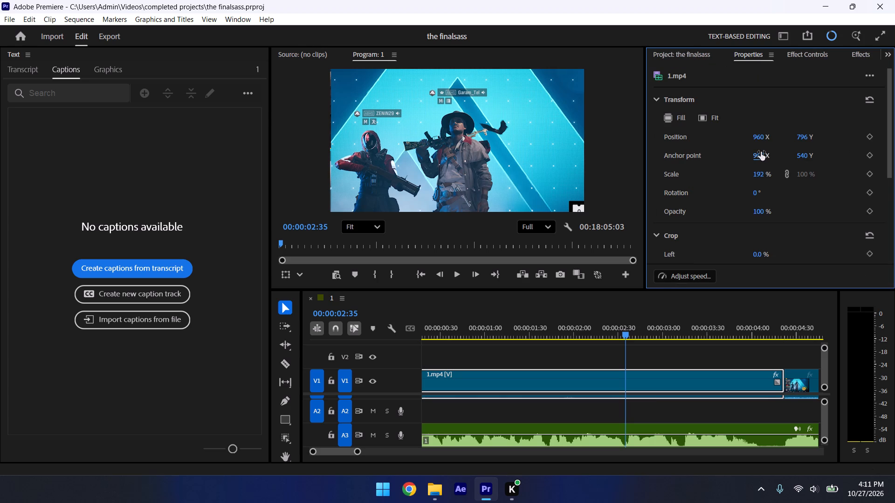
left_click(812, 62)
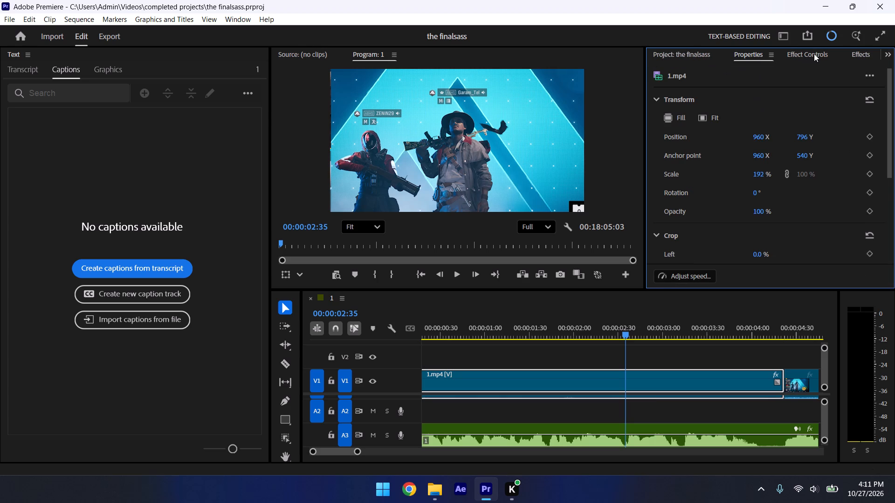
left_click(814, 54)
left_click(679, 125)
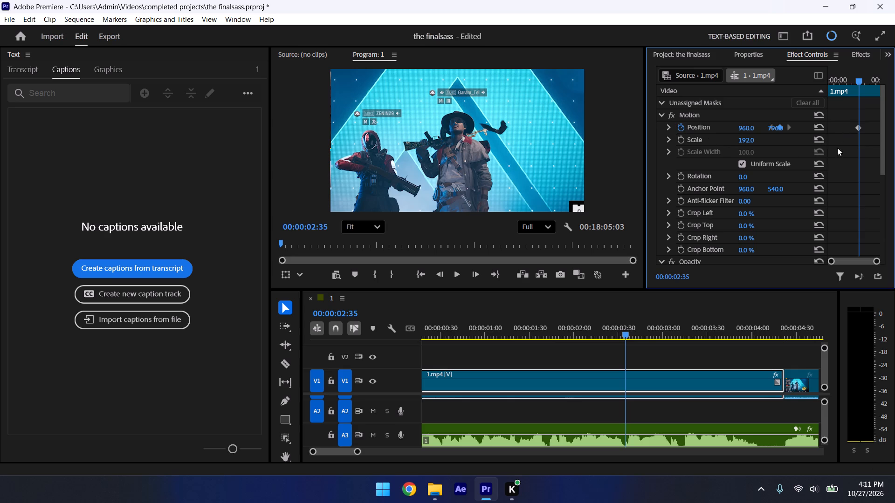
left_click_drag(644, 136, 627, 137)
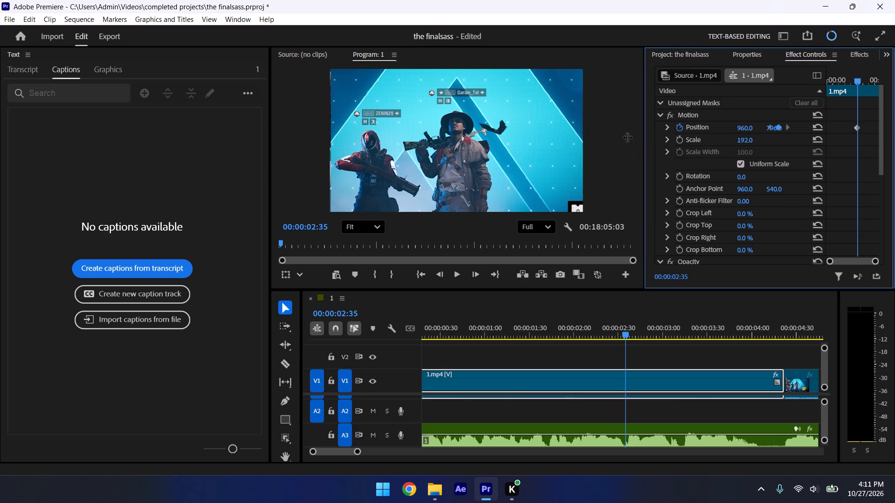
left_click_drag(627, 137, 599, 141)
Add a second Position keyframe at 00:00:03:14 with a value of 1527, 622.
key("space")
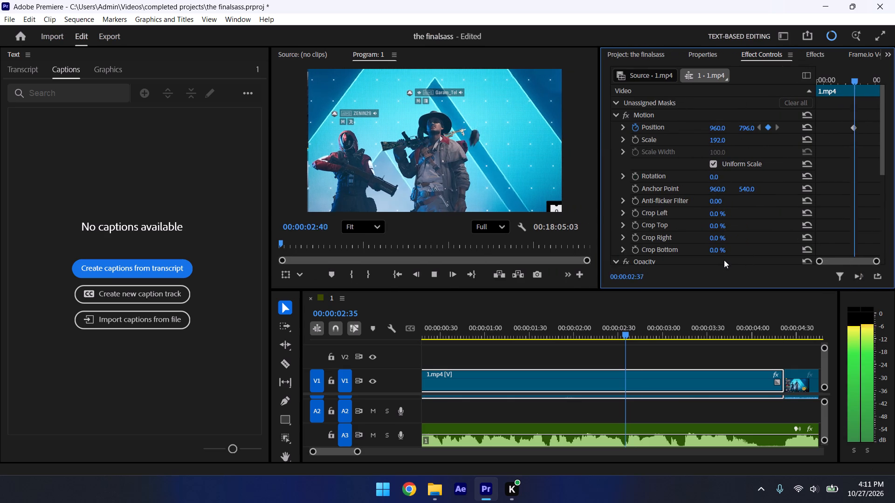
key("space")
left_click_drag(718, 126, 824, 126)
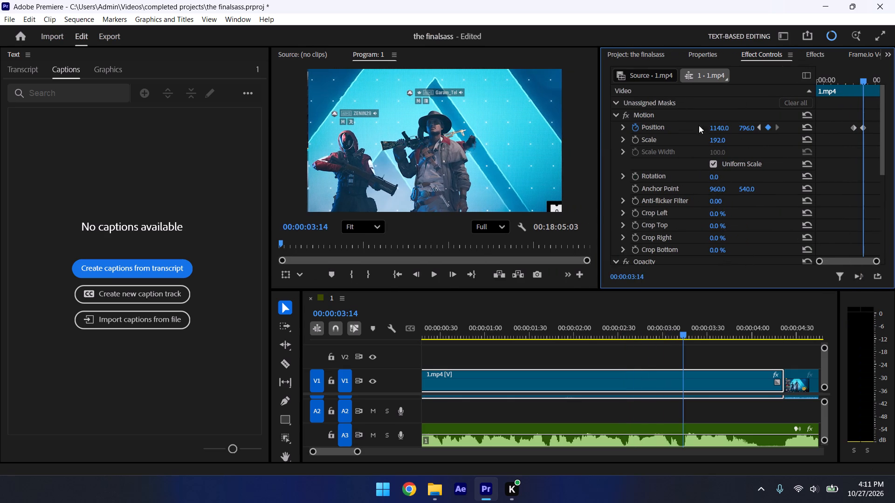
left_click_drag(716, 129, 826, 137)
left_click_drag(718, 127, 731, 130)
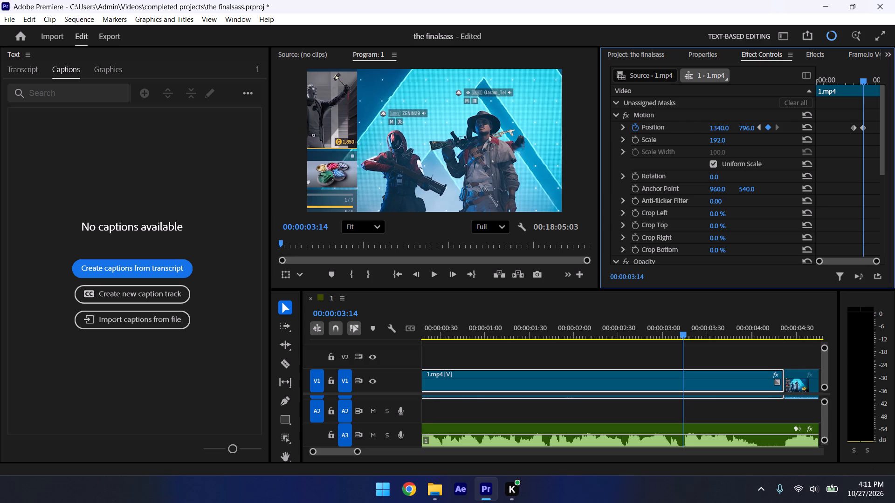
left_click_drag(731, 130, 834, 142)
left_click_drag(748, 125, 616, 95)
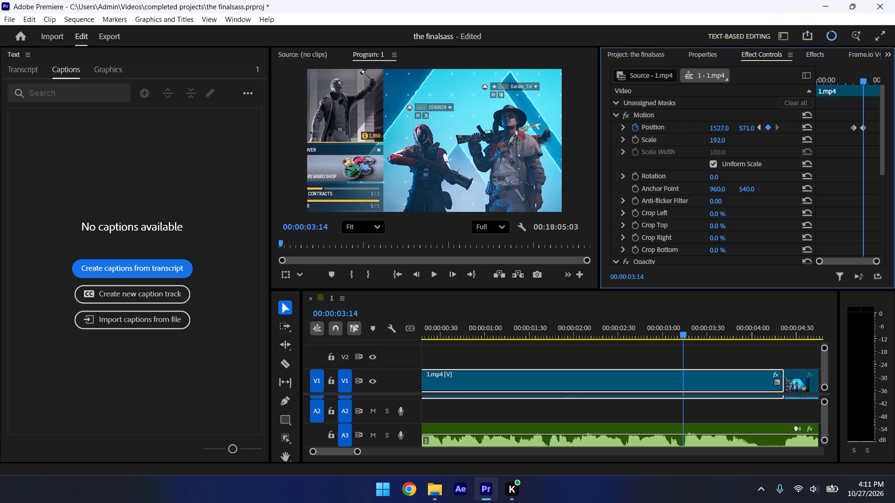
left_click_drag(616, 95, 656, 123)
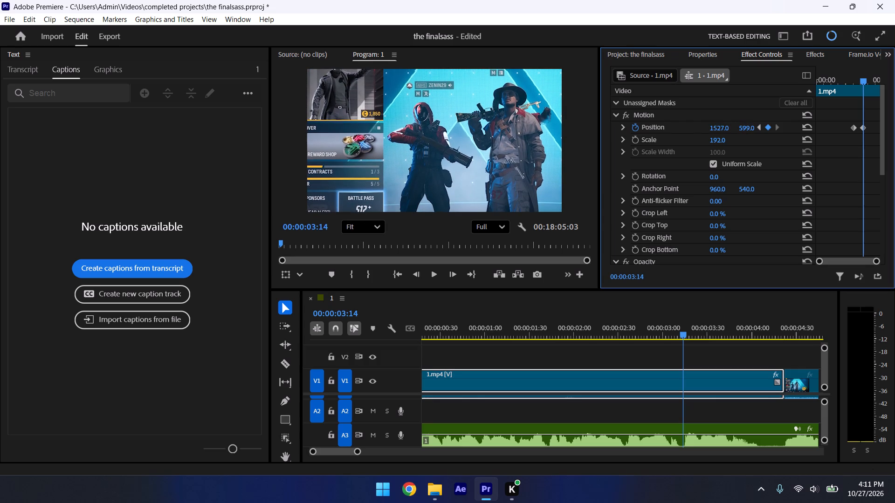
left_click_drag(656, 123, 672, 128)
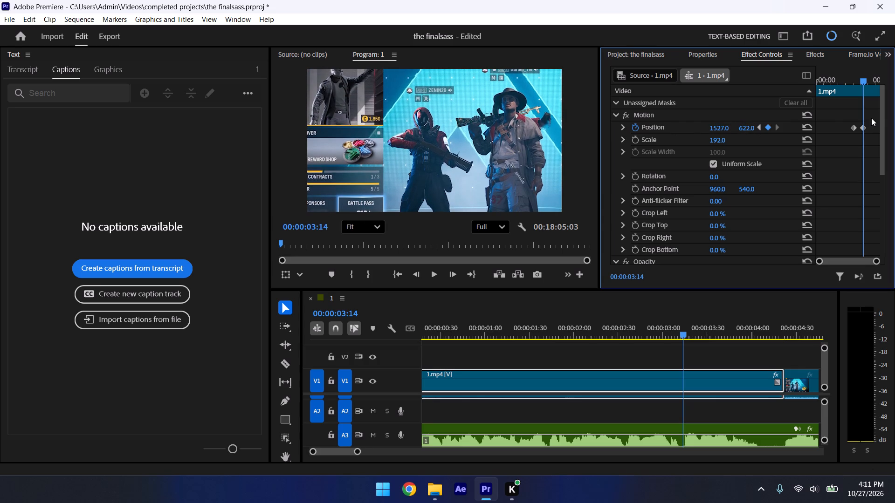
Apply Ease In to both Position keyframes and reshape their velocity curve into a steep early peak with a long slowdown.
left_click_drag(871, 118, 845, 138)
right_click(852, 126)
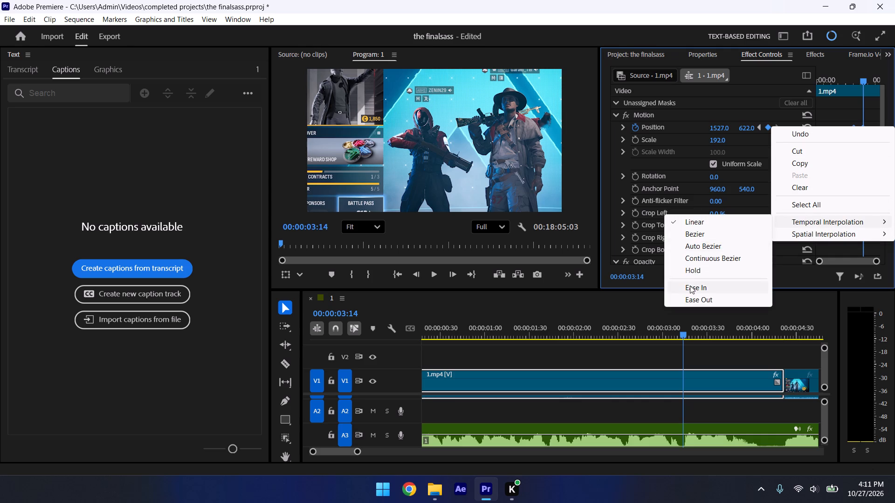
left_click(690, 285)
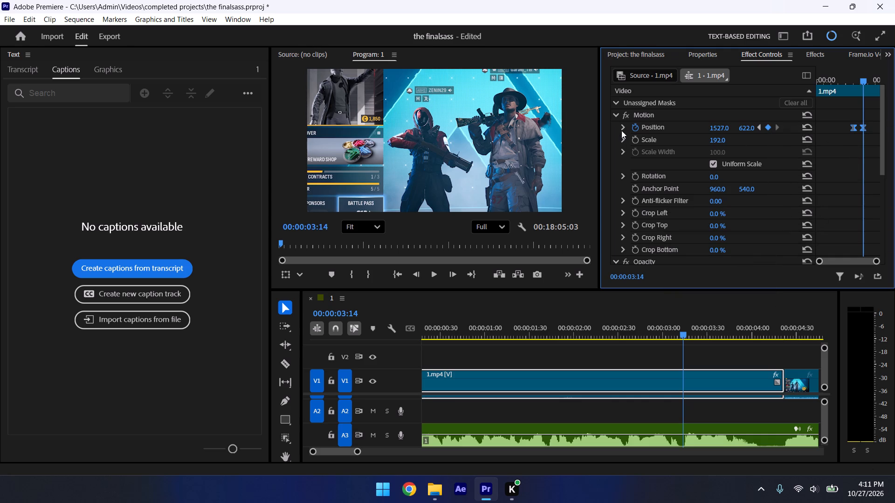
left_click(621, 129)
left_click_drag(862, 164, 859, 164)
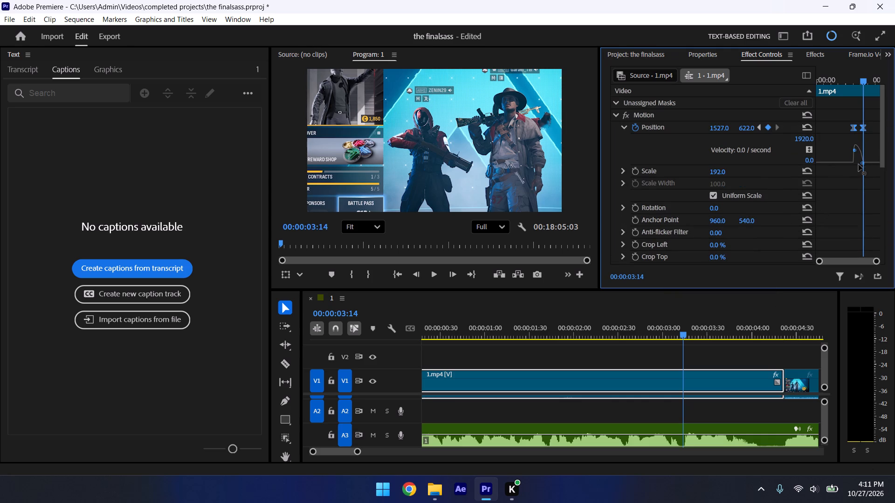
left_click_drag(859, 164, 834, 169)
Replay the eased position move from 00:00:02:17 and save the project.
left_click_drag(675, 329, 600, 315)
key("space")
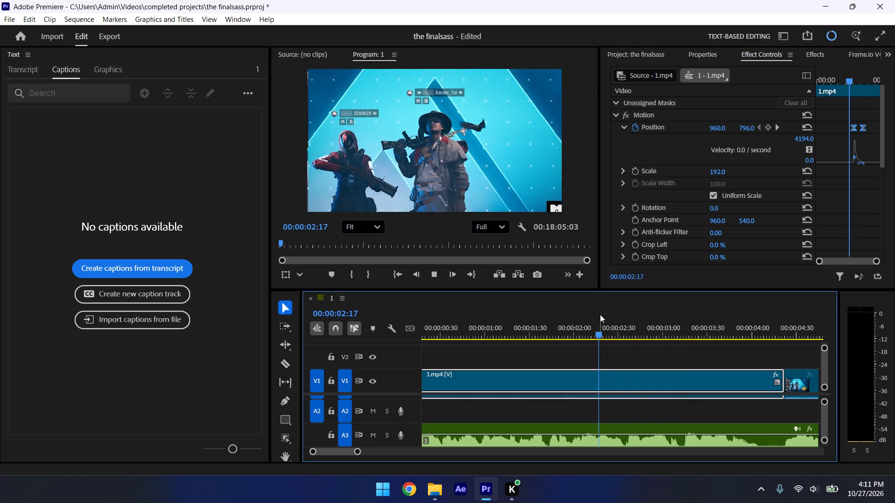
key("space")
key("ctrl+s")
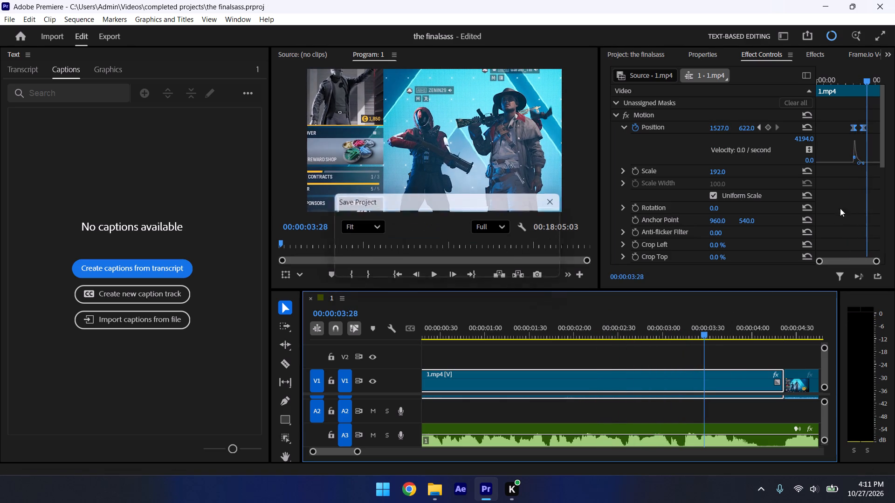
Shift both Position keyframes later together so the move starts at about 00:00:03:14.
left_click_drag(845, 116, 883, 147)
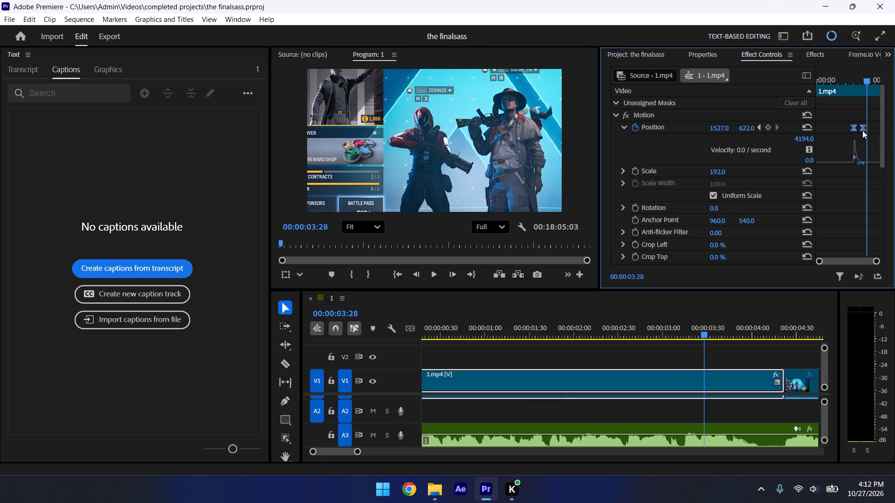
left_click_drag(852, 128, 862, 130)
Replay the shifted position move against the audio, play the sequence from its start, and save the project.
left_click_drag(688, 326, 686, 326)
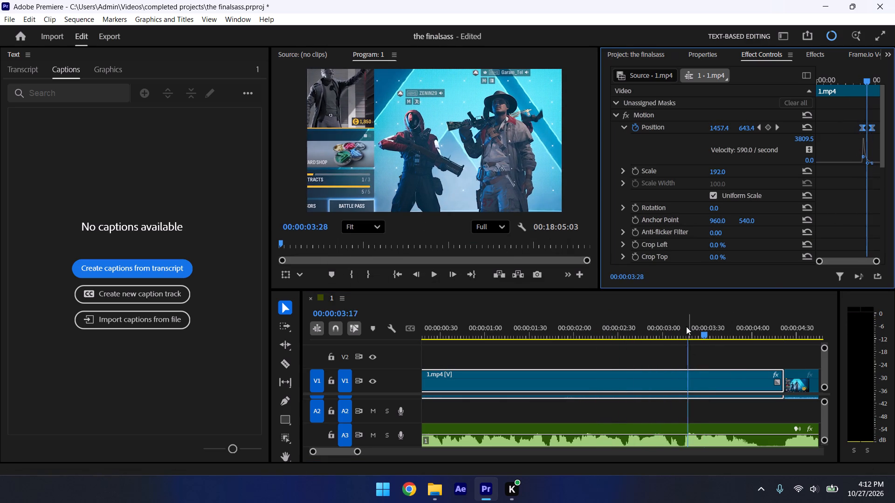
left_click_drag(686, 326, 663, 327)
key("space")
key("space")
left_click_drag(703, 333, 632, 320)
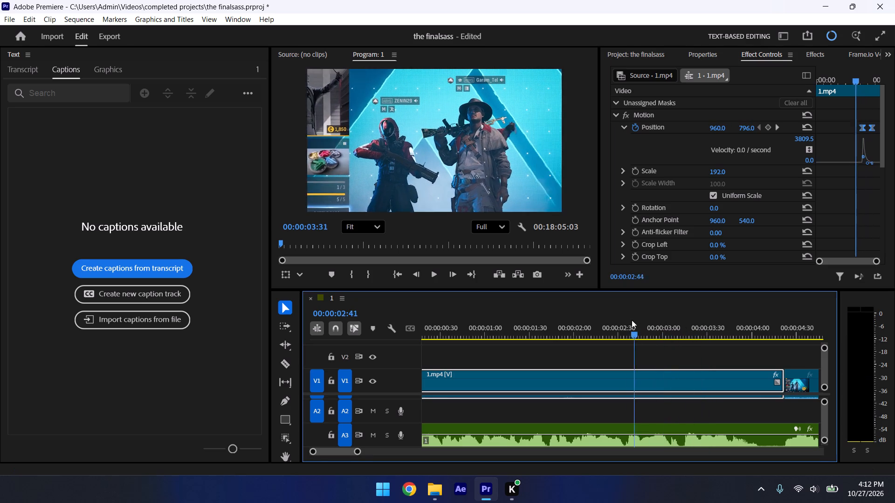
left_click_drag(632, 320, 625, 319)
key("space")
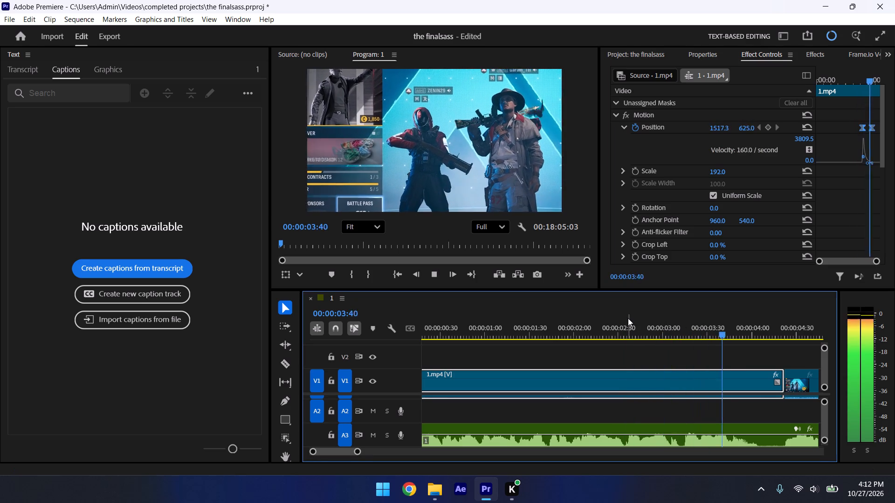
key("space")
left_click(674, 371)
left_click_drag(729, 333, 609, 319)
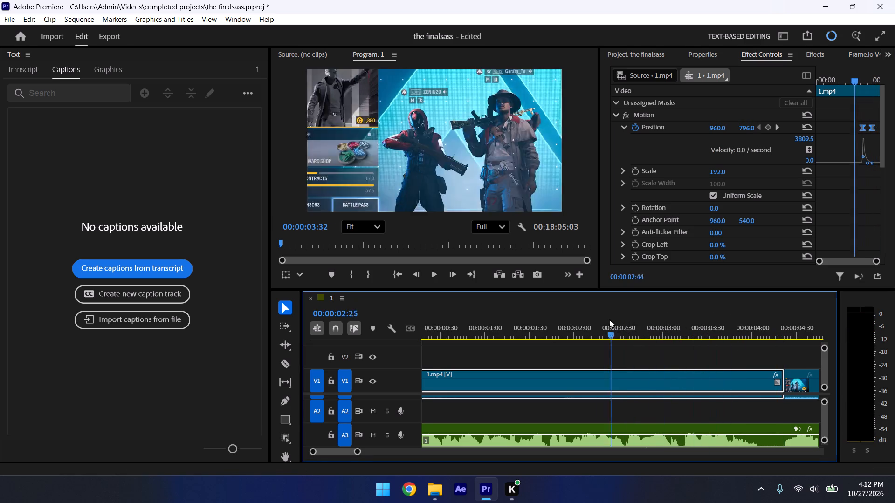
left_click_drag(609, 319, 226, 358)
key("space")
key("ctrl+s")
key("space")
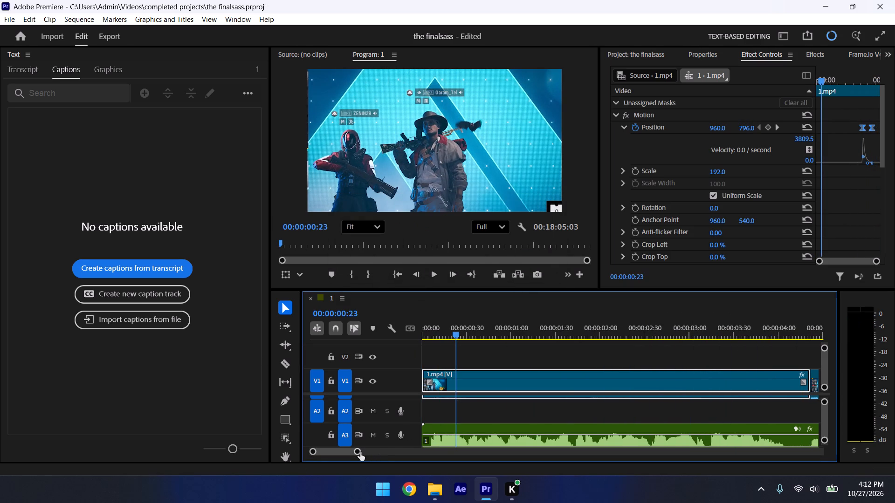
Keyframe the first 1.mp4 clip's Scale from 192 at the sequence start to 224 at 00:00:03:10.
key("space")
left_click(570, 355)
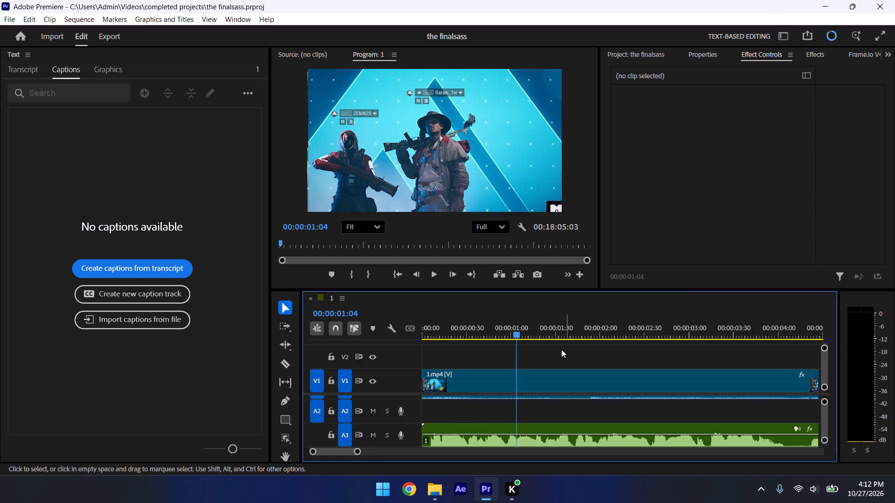
left_click_drag(520, 328, 382, 333)
left_click(474, 382)
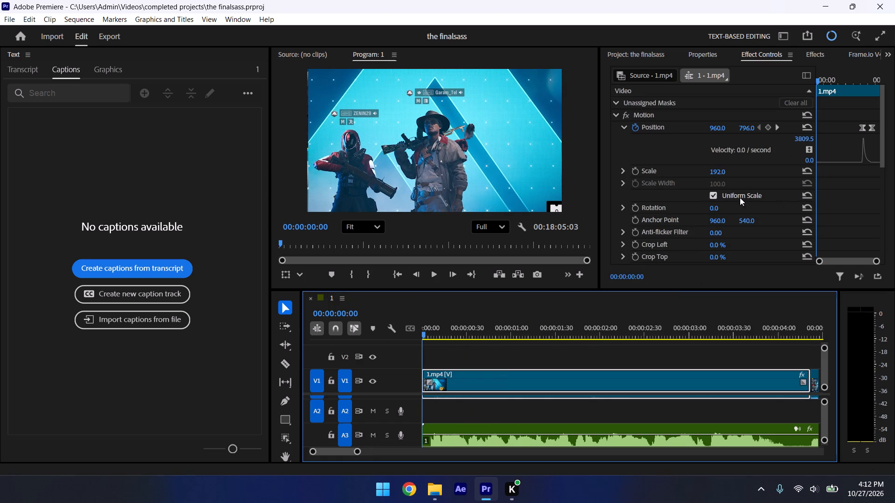
left_click(632, 168)
left_click_drag(836, 77, 847, 82)
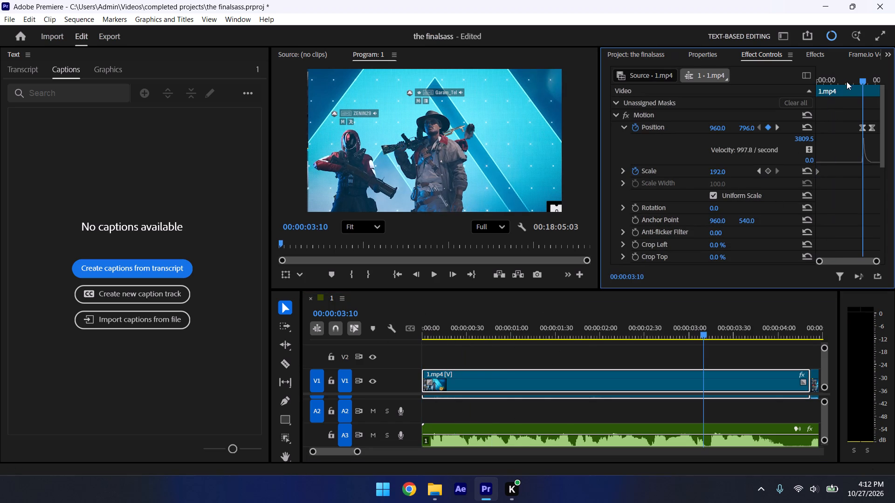
left_click_drag(847, 82, 851, 83)
left_click_drag(716, 173, 735, 175)
Apply Ease In to both Scale keyframes of the first clip and save the project.
left_click_drag(869, 172, 827, 173)
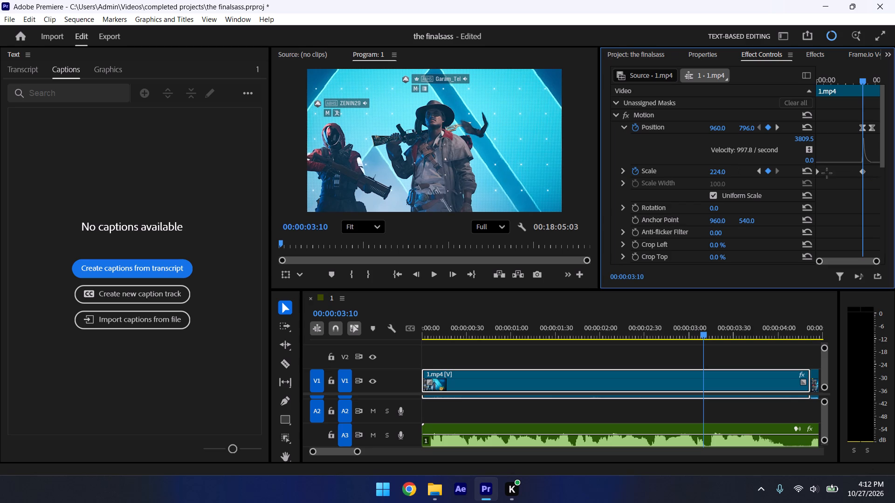
left_click_drag(827, 173, 815, 172)
left_click(862, 173)
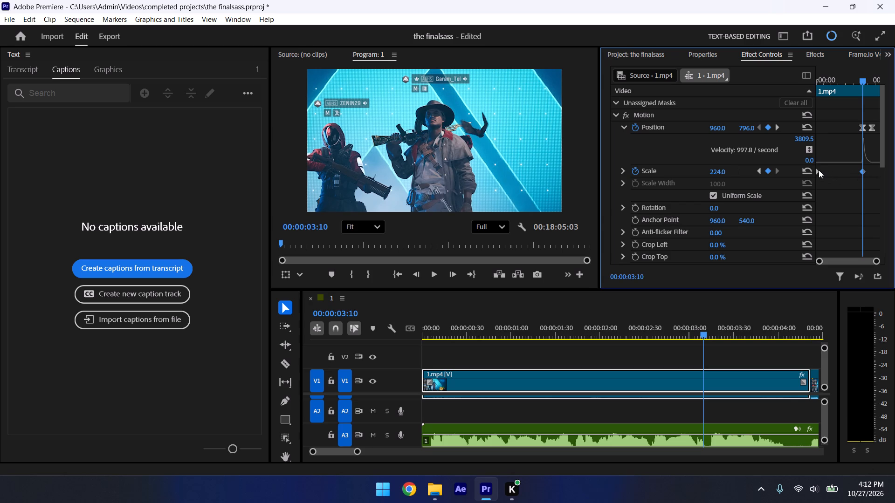
left_click(815, 170, "shift")
left_click(815, 174, "shift")
left_click(818, 172, "shift")
key("F9")
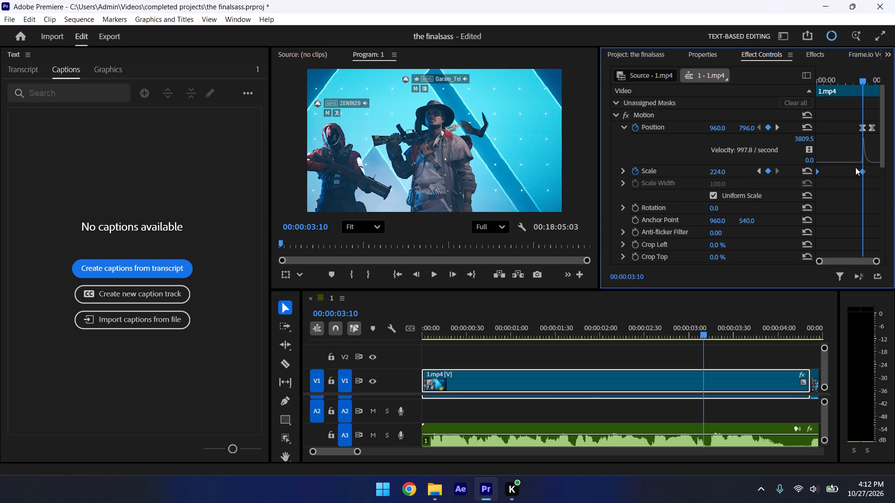
right_click(862, 173)
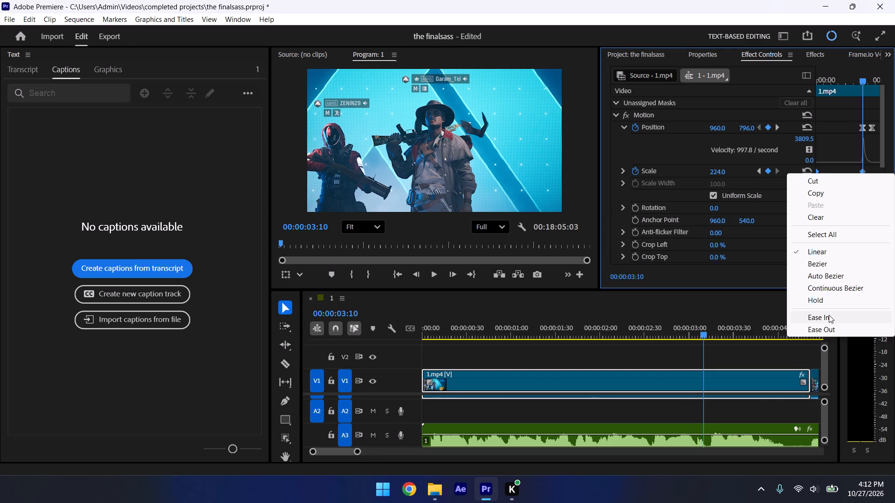
left_click(829, 315)
key("ctrl+s")
Replay the zoom and position move from the sequence start through the cut into the second clip, and save the project.
left_click(592, 409)
left_click_drag(555, 331, 426, 338)
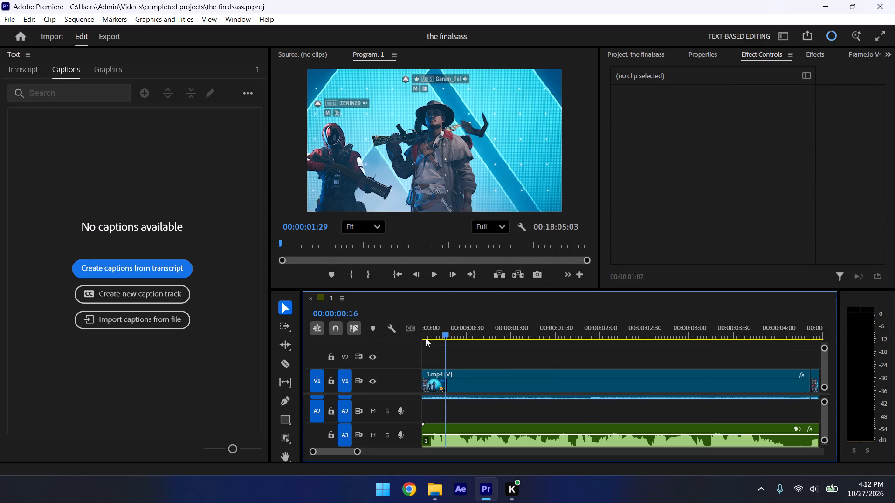
left_click_drag(426, 338, 291, 334)
key("space")
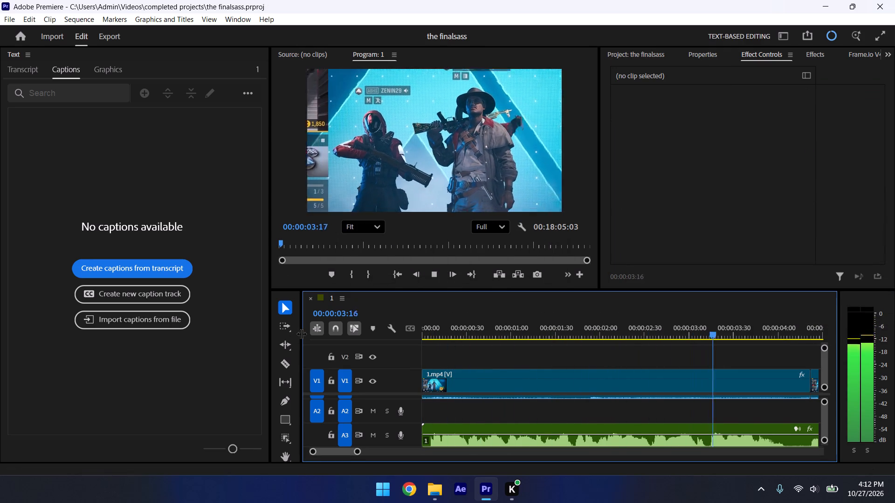
key("space")
left_click_drag(454, 336, 378, 338)
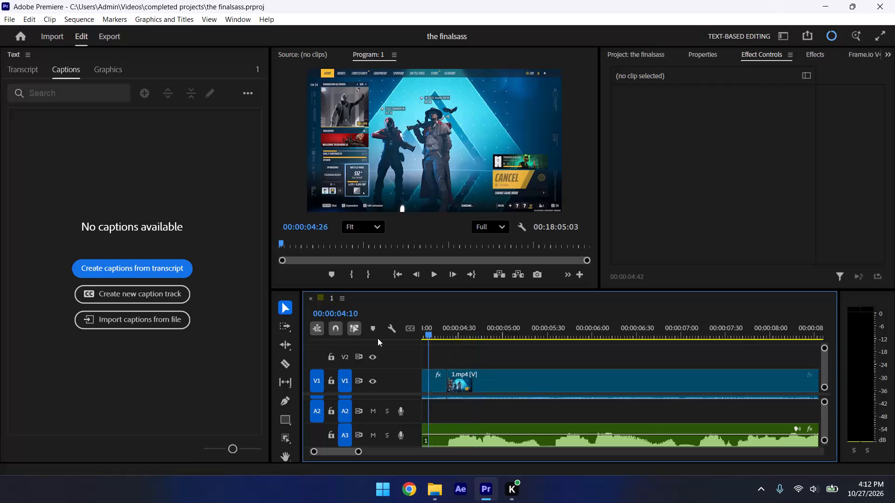
left_click_drag(378, 338, 27, 356)
key("space")
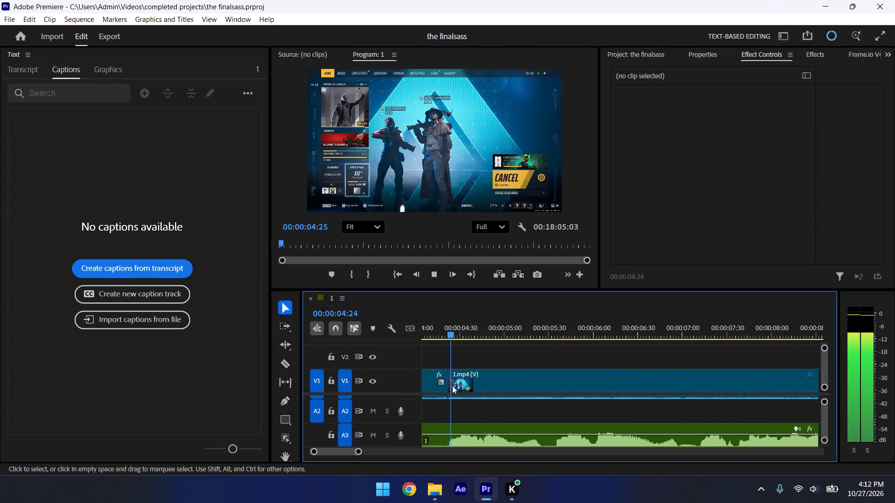
key("space")
left_click_drag(495, 333, 477, 319)
key("space")
key("space")
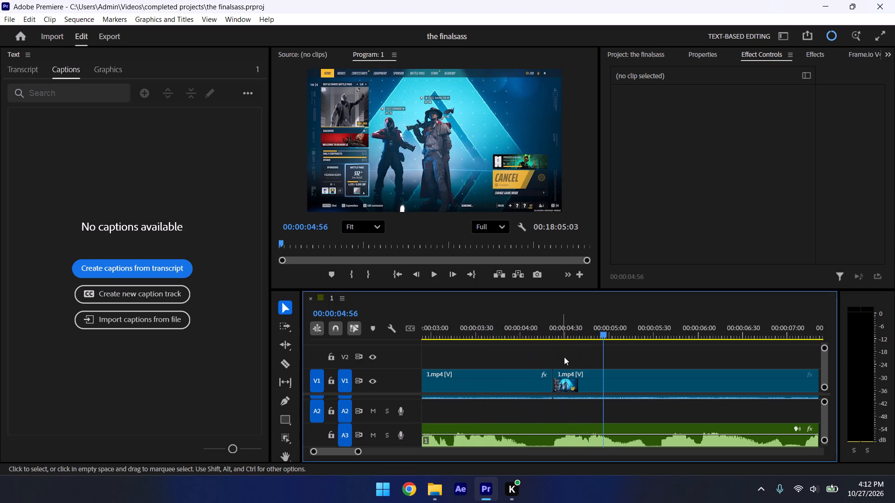
key("ctrl+s")
Listen to the audio over the second clip up to about 00:00:09:12, show more of the timeline, and save the project.
key("space")
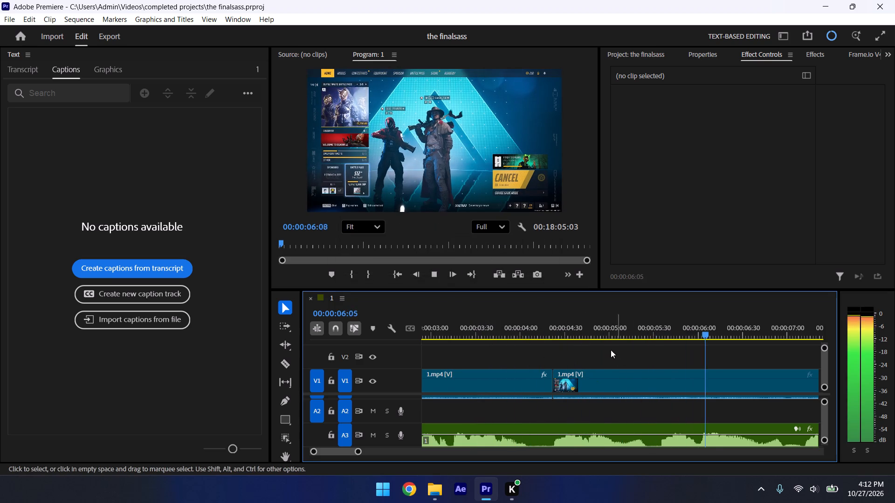
key("space")
left_click_drag(583, 322, 527, 320)
key("space")
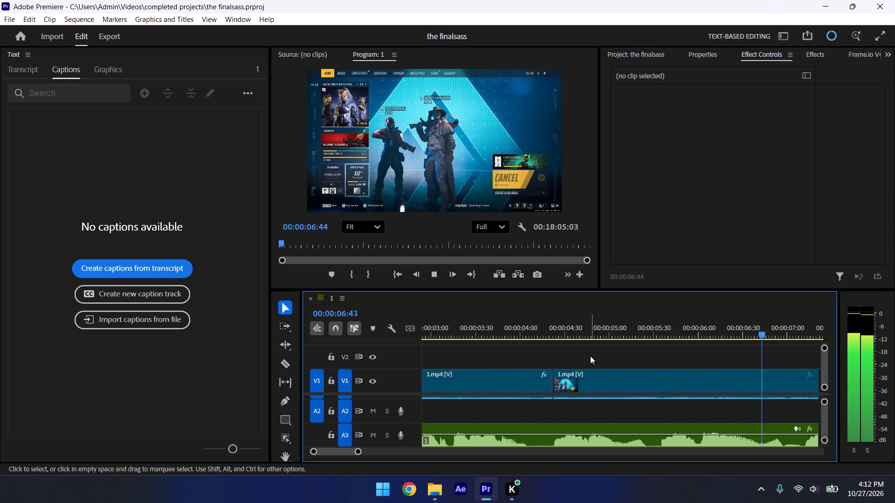
key("space")
key("space")
key("space")
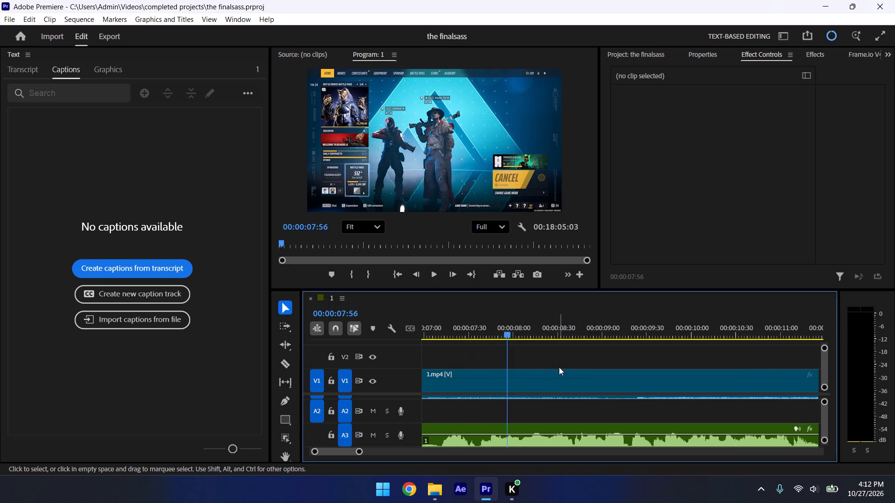
key("space")
key("space")
key("space")
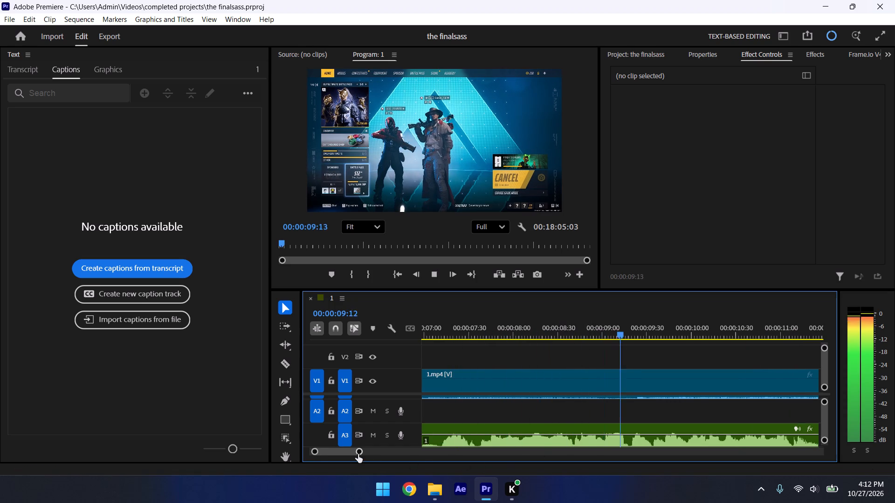
left_click_drag(359, 454, 421, 466)
key("ctrl+s")
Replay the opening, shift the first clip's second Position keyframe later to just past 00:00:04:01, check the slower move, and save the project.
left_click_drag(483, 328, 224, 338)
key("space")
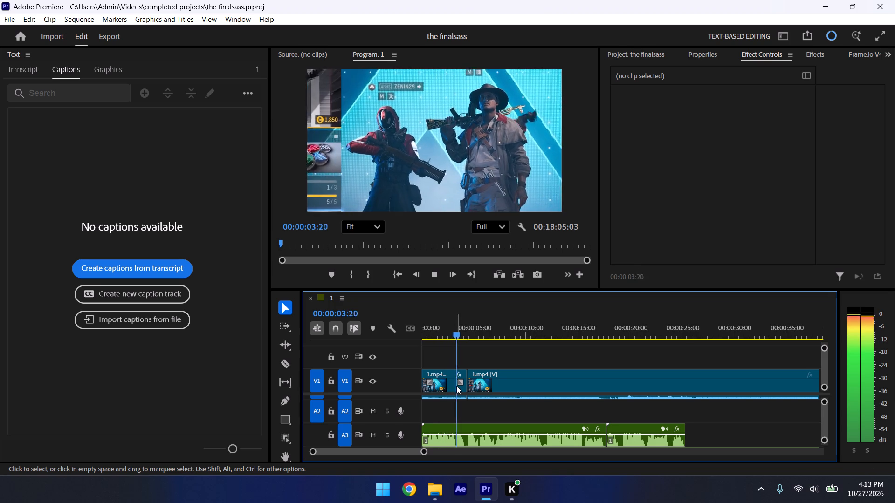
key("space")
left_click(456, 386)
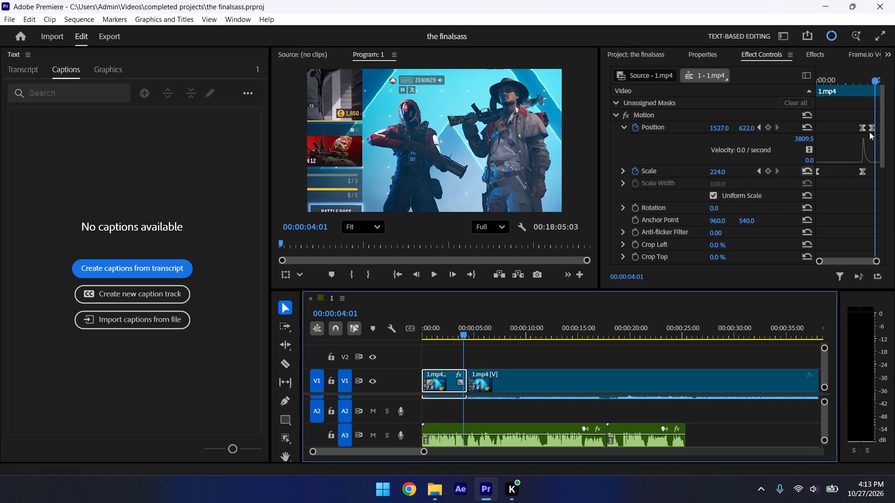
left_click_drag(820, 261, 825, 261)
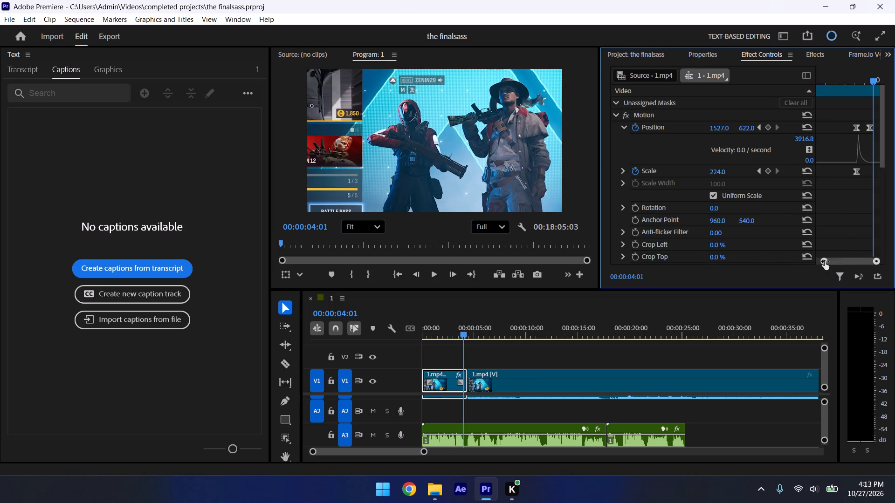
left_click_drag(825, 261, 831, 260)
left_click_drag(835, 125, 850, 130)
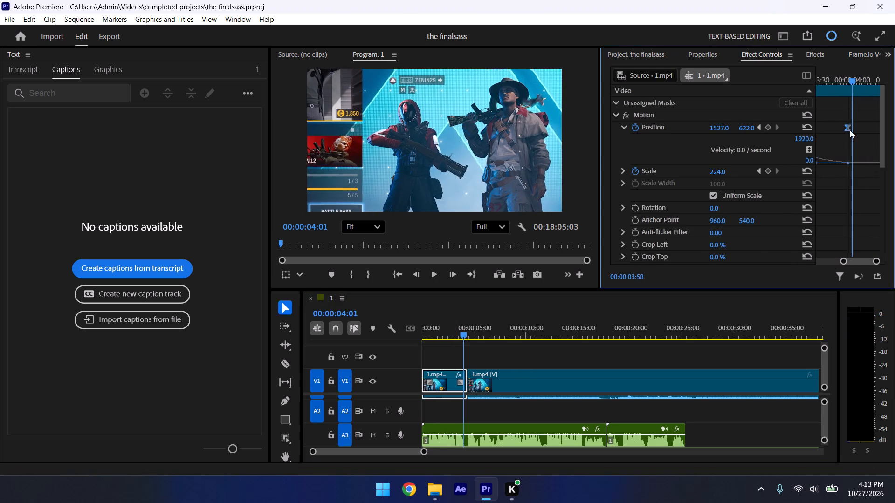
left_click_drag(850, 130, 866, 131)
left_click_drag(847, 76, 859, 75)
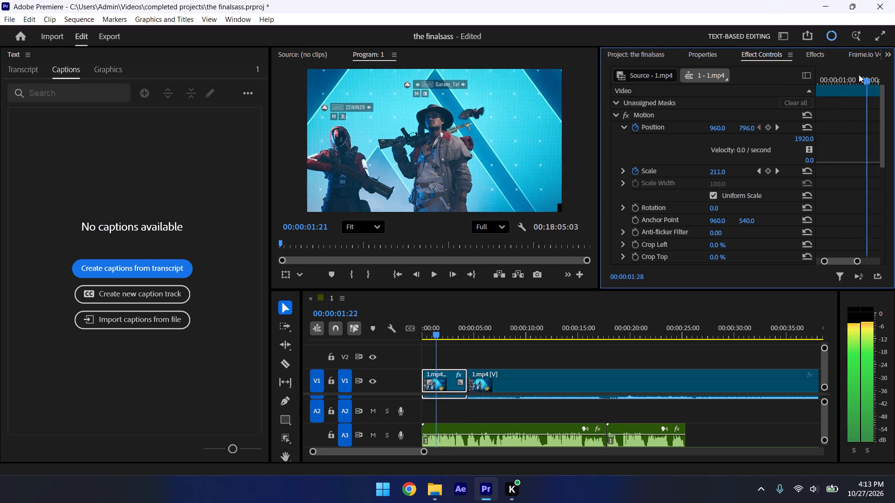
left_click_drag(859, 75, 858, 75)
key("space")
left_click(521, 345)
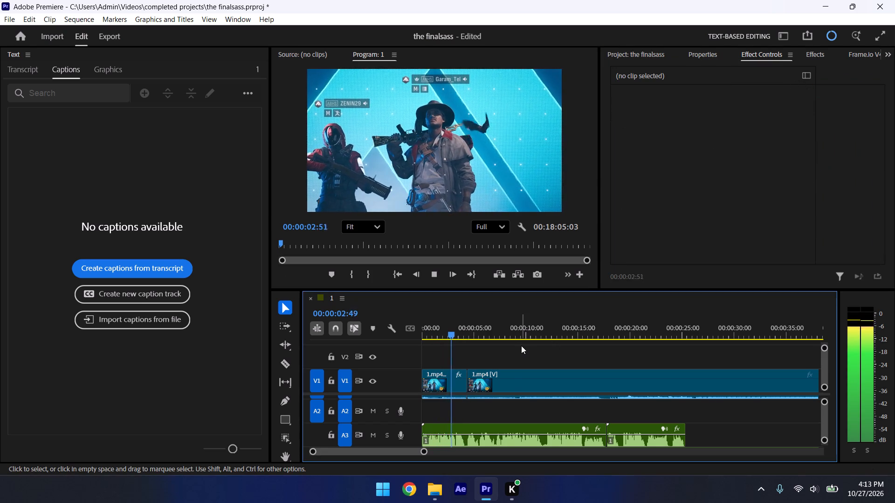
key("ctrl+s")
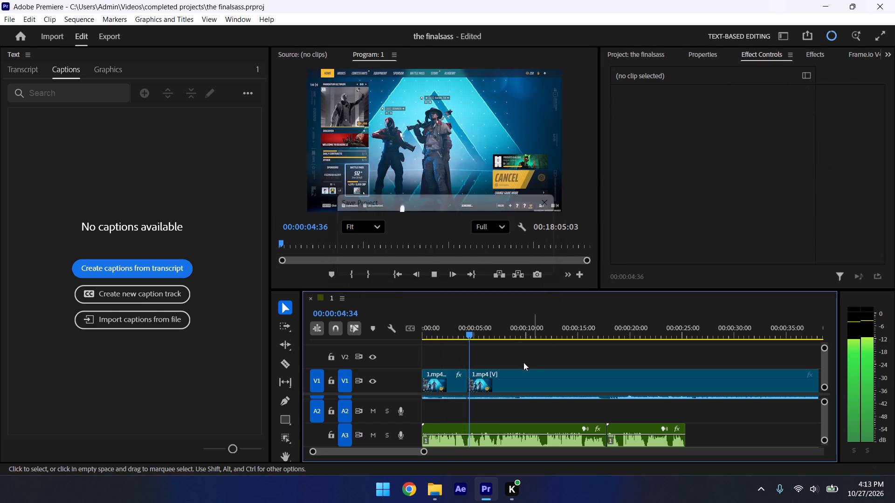
Shift the second Position keyframe later, close to the first clip's end, and replay the move.
left_click_drag(463, 331, 458, 329)
left_click(441, 383)
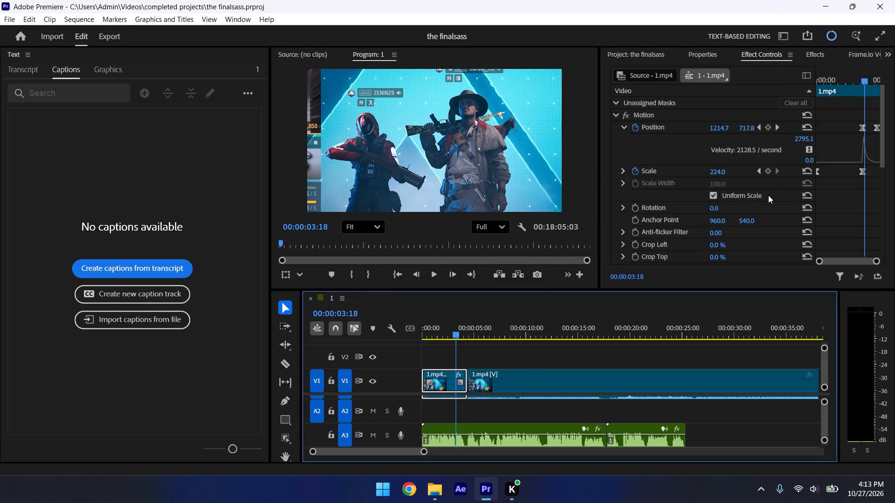
left_click_drag(874, 128, 888, 131)
left_click_drag(859, 78, 854, 78)
key("space")
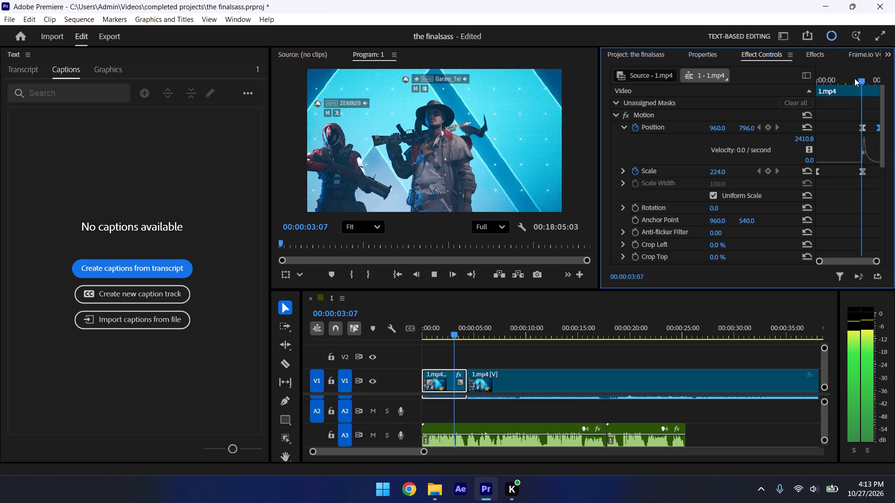
Lower the first clip's Scale keyframe value at 00:00:00:00, replay the opening from the start, and save the project.
left_click_drag(855, 78, 778, 82)
key("space")
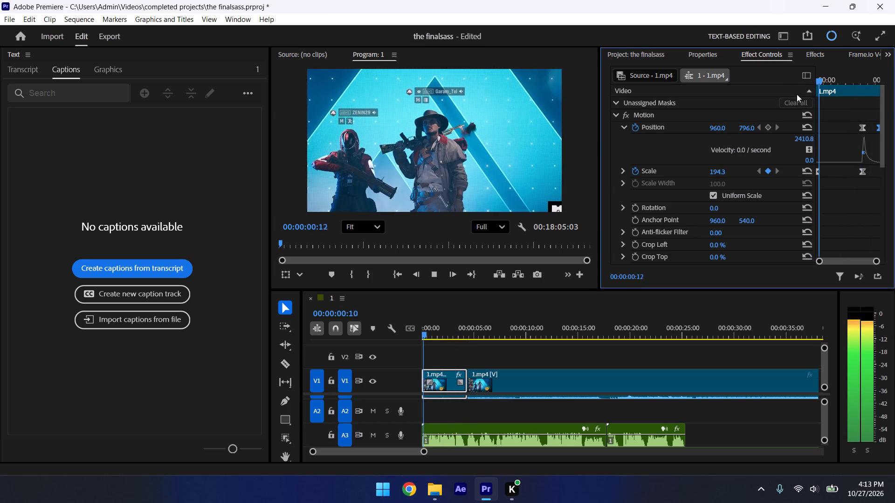
left_click_drag(827, 76, 789, 78)
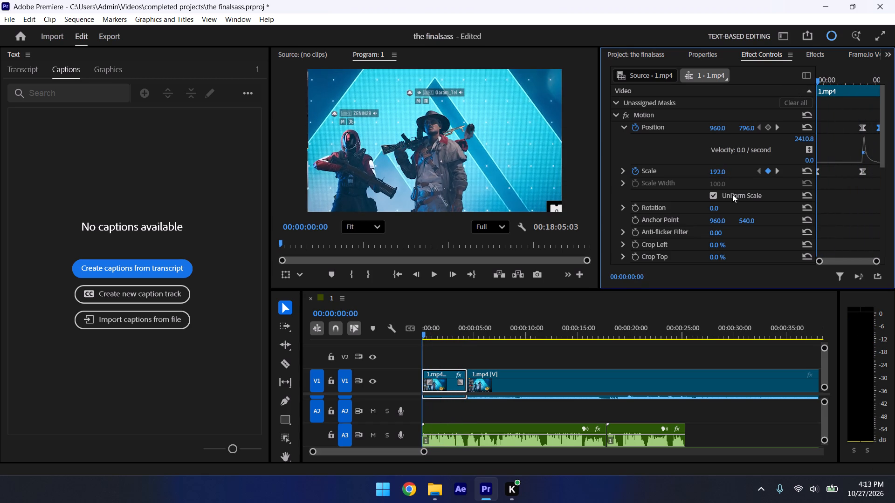
left_click_drag(716, 170, 703, 168)
key("space")
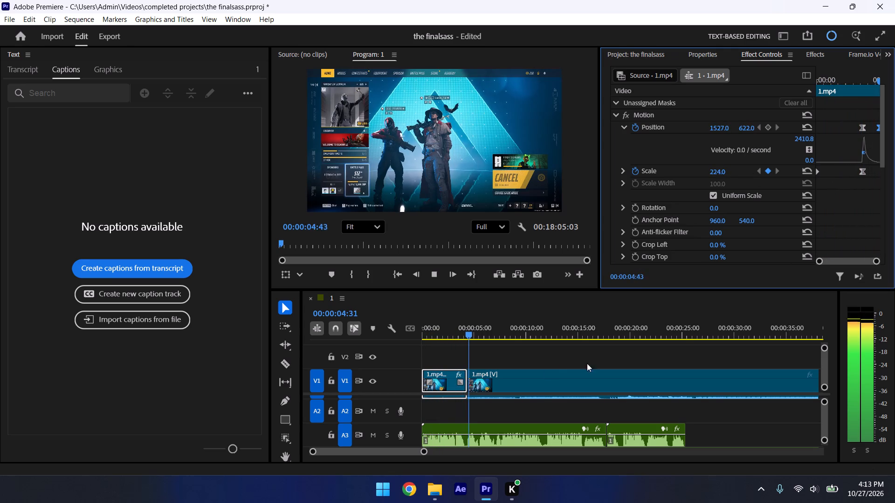
left_click(522, 346)
left_click_drag(467, 320, 400, 327)
key("space")
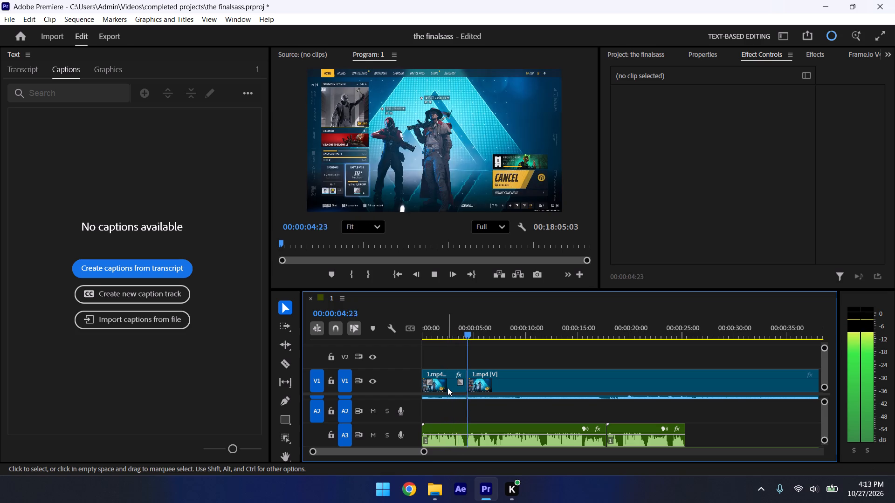
key("ctrl+s")
Play the start of the second 1.mp4 clip up to about 00:00:11 to check picture and audio, and save the project.
key("space")
left_click(528, 364)
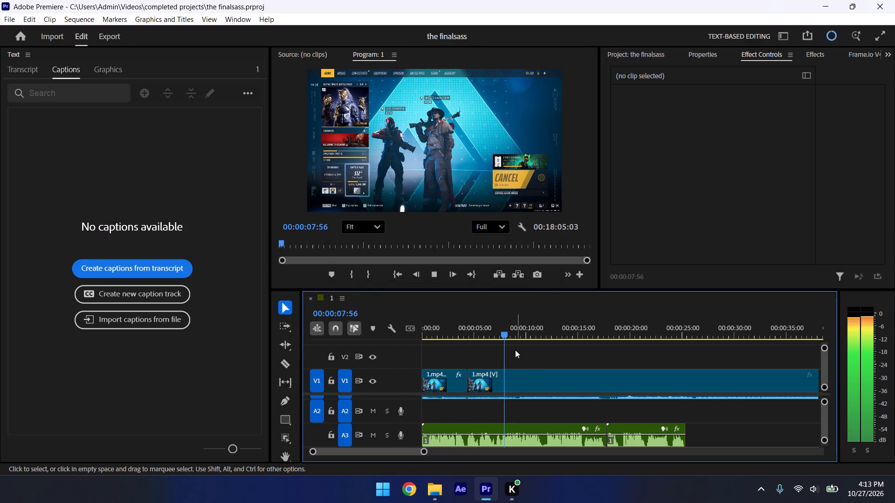
key("space")
key("space")
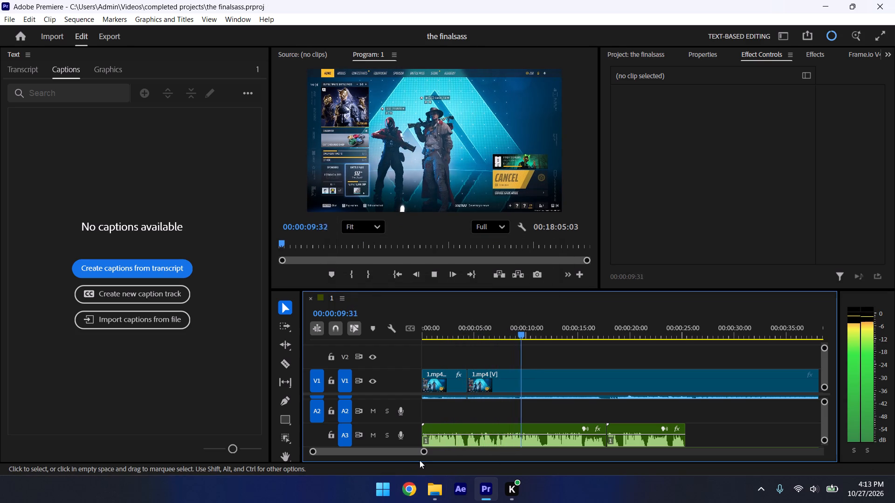
left_click_drag(424, 453, 447, 458)
scroll(522, 413, "up", 4, "ctrl")
key("ctrl+s")
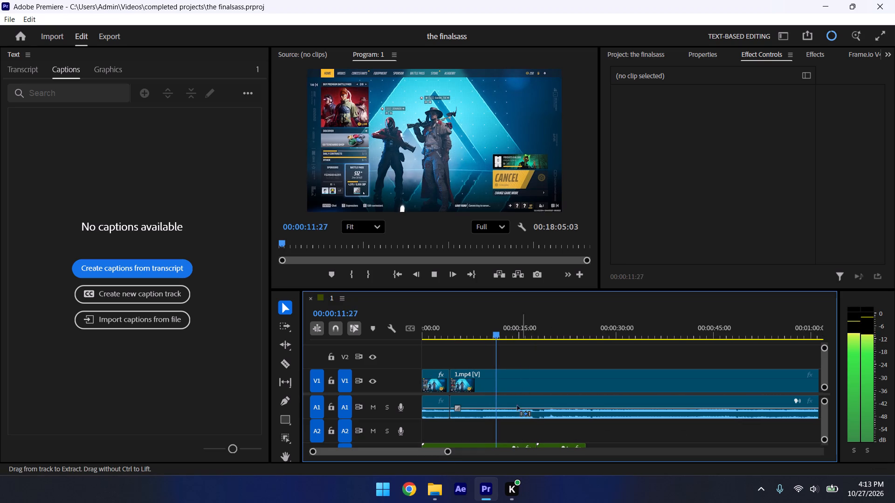
Skim the 1.mp4 footage from about 00:00:11 to 00:02:32, past the menus and loadout screens into the gameplay.
left_click_drag(501, 330, 682, 338)
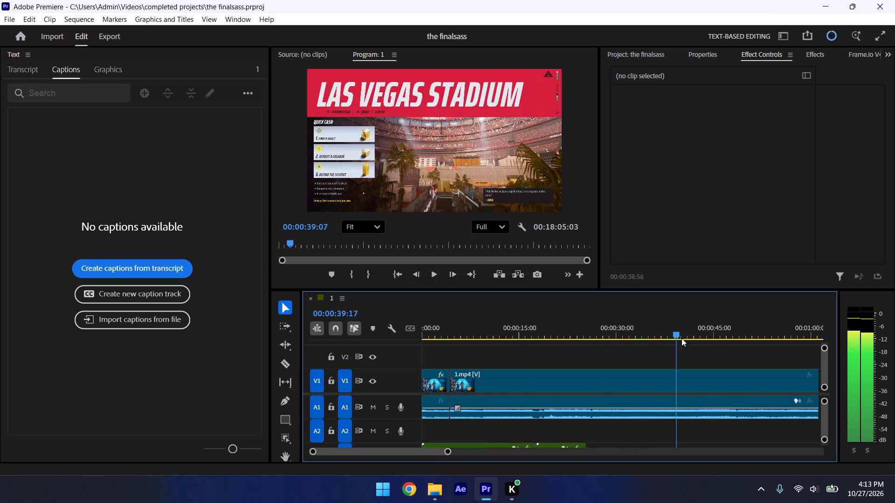
left_click_drag(682, 338, 847, 333)
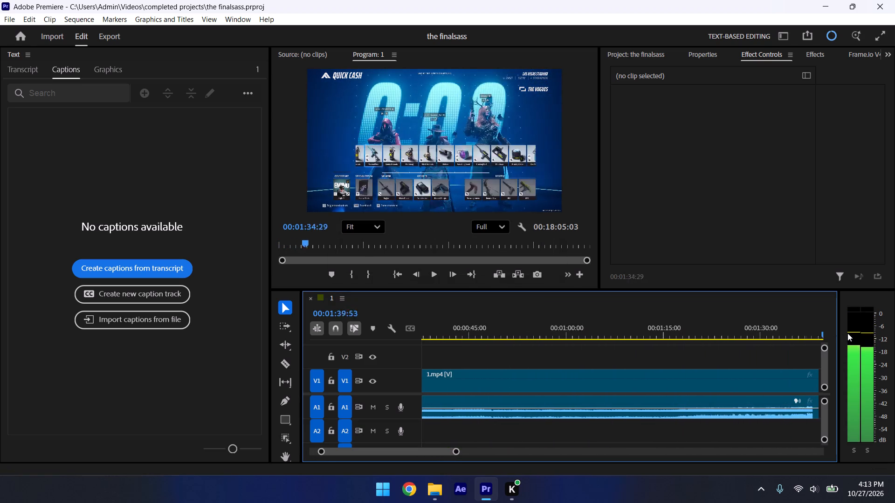
left_click_drag(847, 333, 791, 336)
key("space")
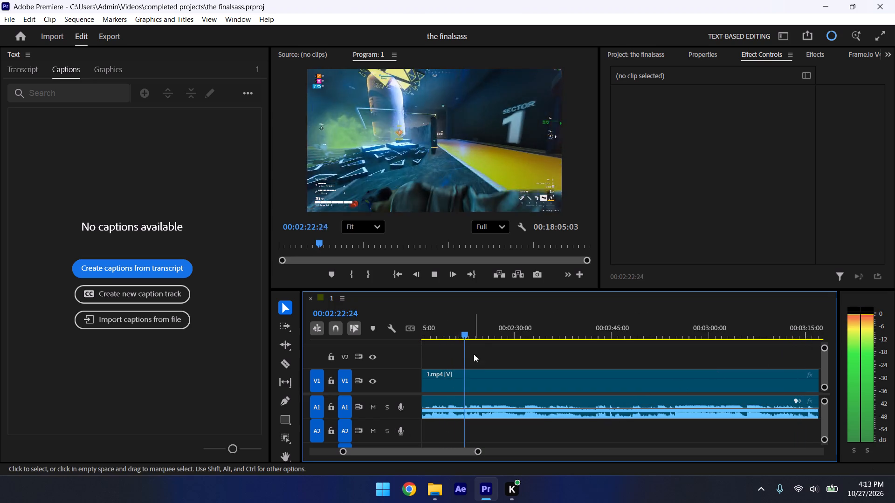
left_click_drag(471, 331, 509, 336)
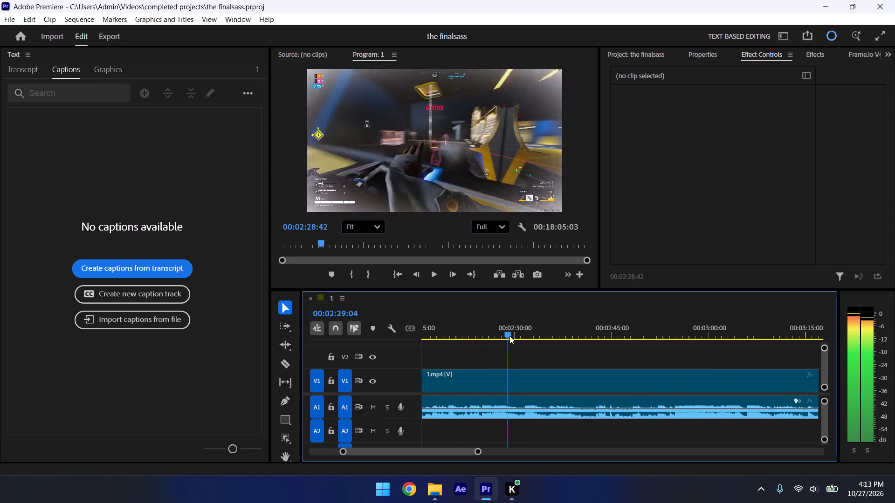
left_click_drag(509, 336, 516, 336)
key("space")
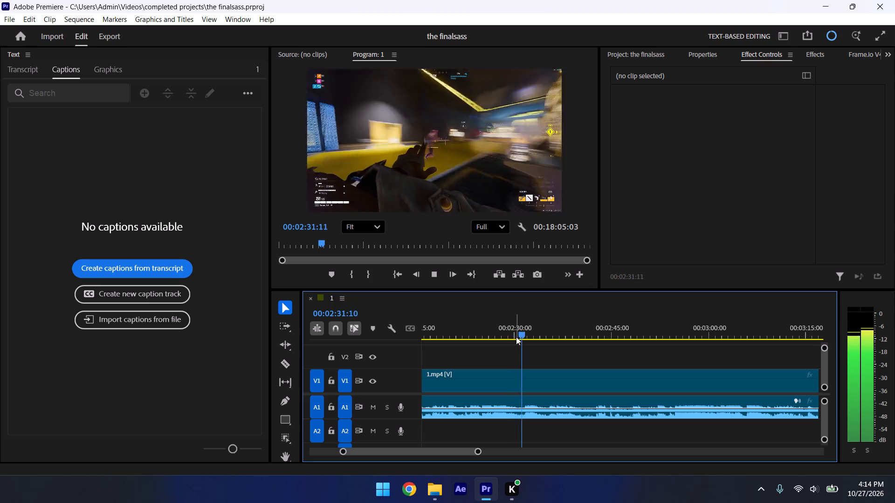
key("space")
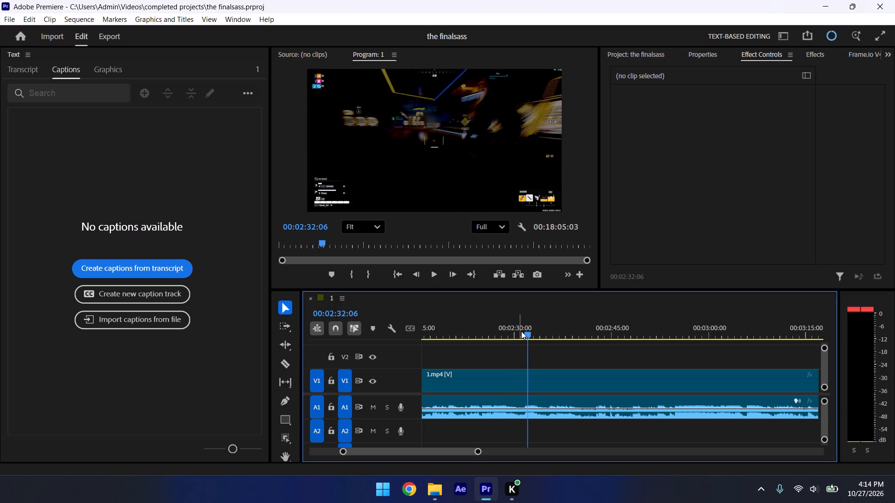
Review the 1.mp4 gameplay between about 00:02:32 and 00:03:14, return to about 00:03:08, and save the project.
key("space")
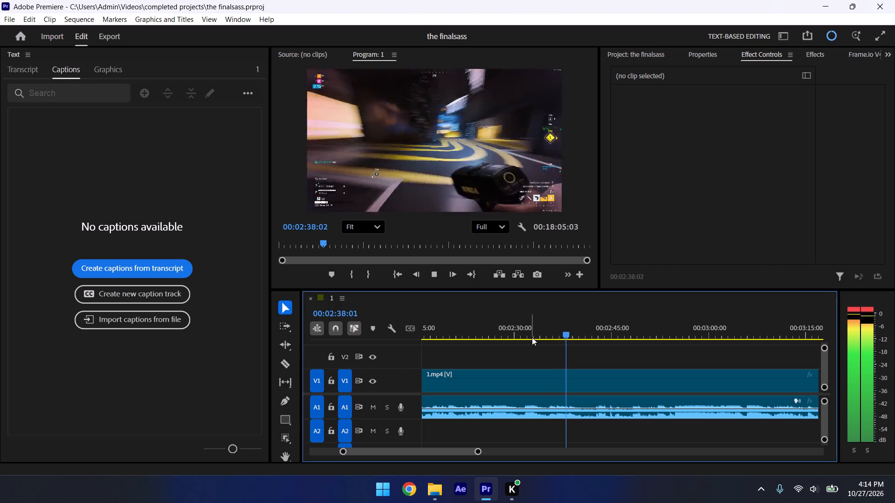
left_click_drag(585, 331, 601, 333)
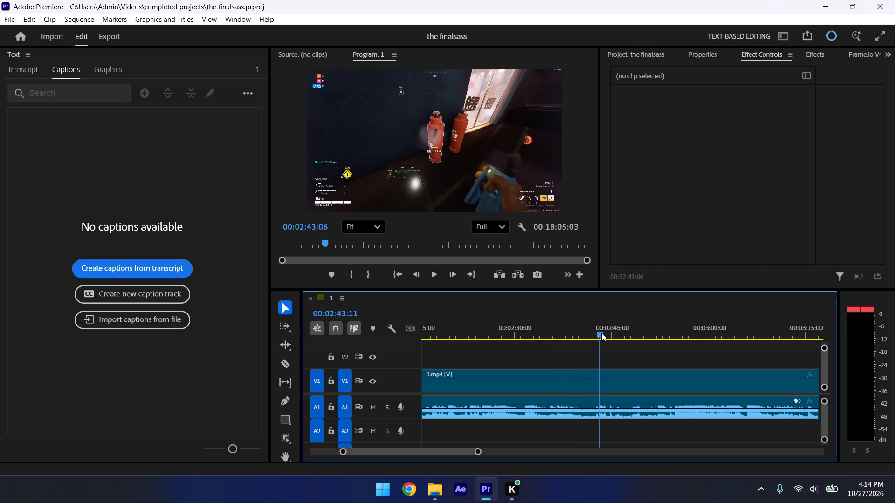
left_click_drag(601, 333, 633, 340)
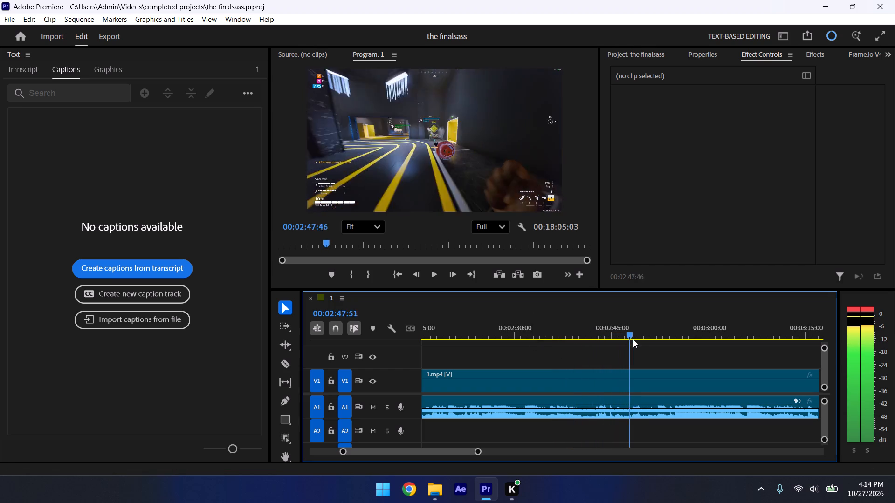
left_click_drag(633, 340, 642, 342)
key("space")
key("ctrl+s")
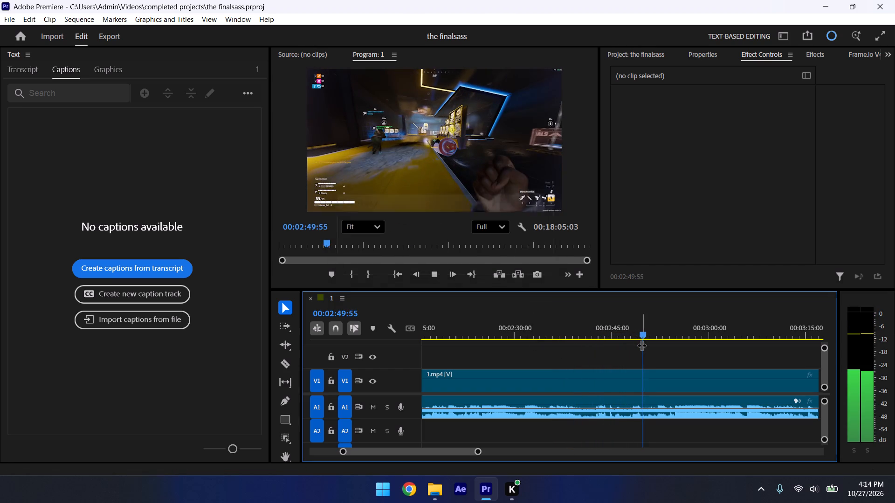
key("space")
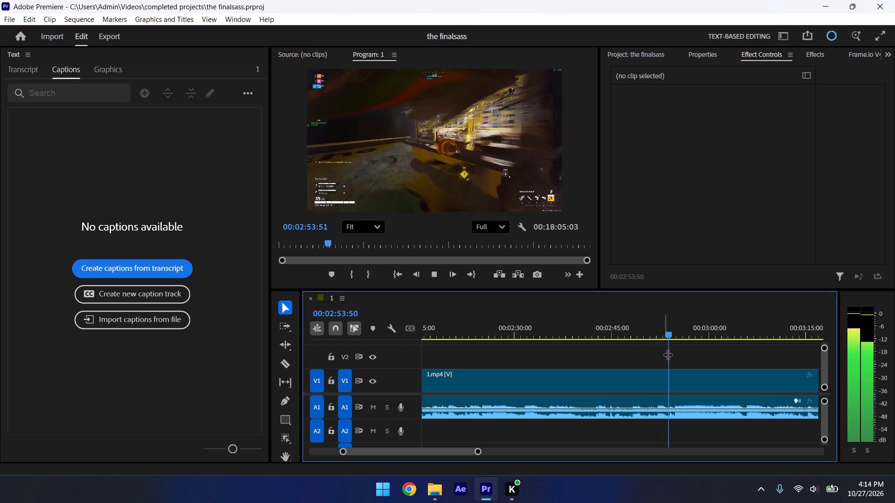
left_click_drag(673, 331, 698, 328)
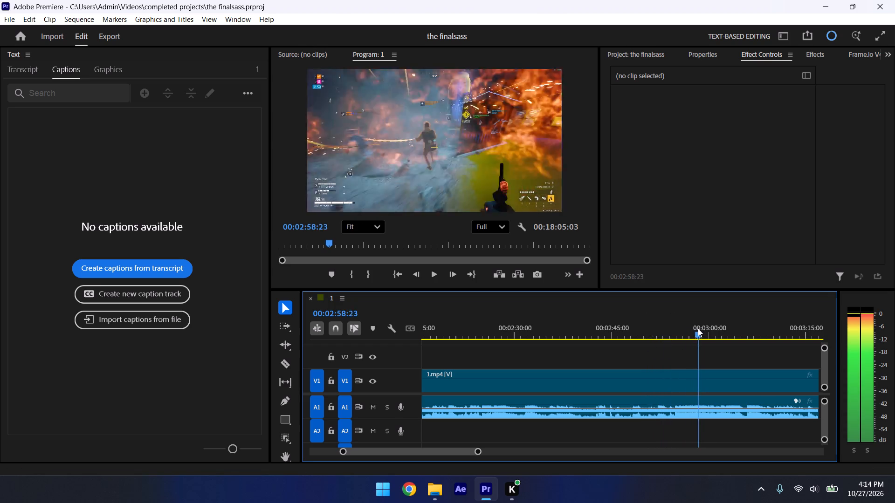
left_click_drag(698, 328, 692, 329)
key("space")
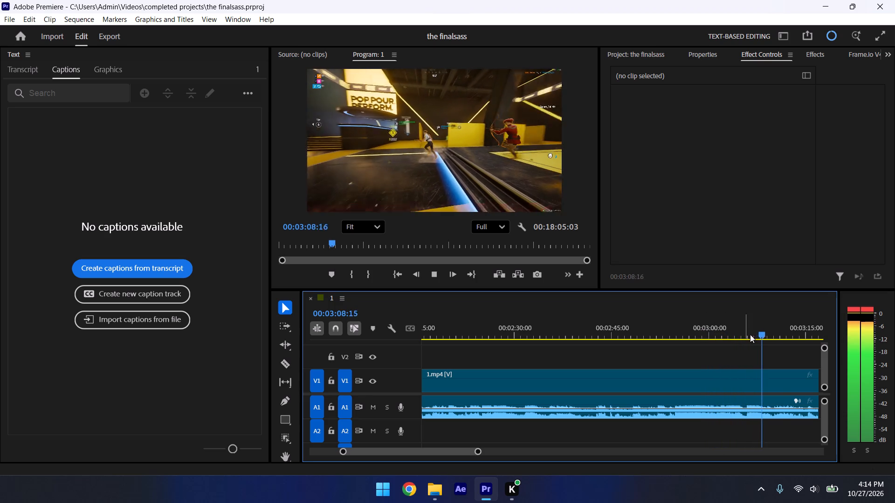
left_click_drag(771, 333, 802, 331)
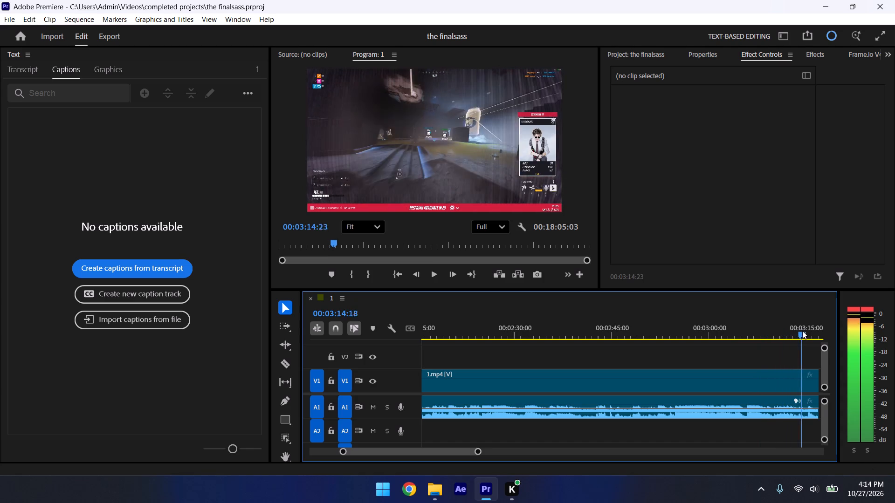
left_click_drag(802, 331, 763, 338)
key("space")
key("ctrl+s")
Examine the 1.mp4 gameplay from about 00:03:08 to 00:03:58, playing selected moments with sound.
left_click_drag(461, 453, 463, 453)
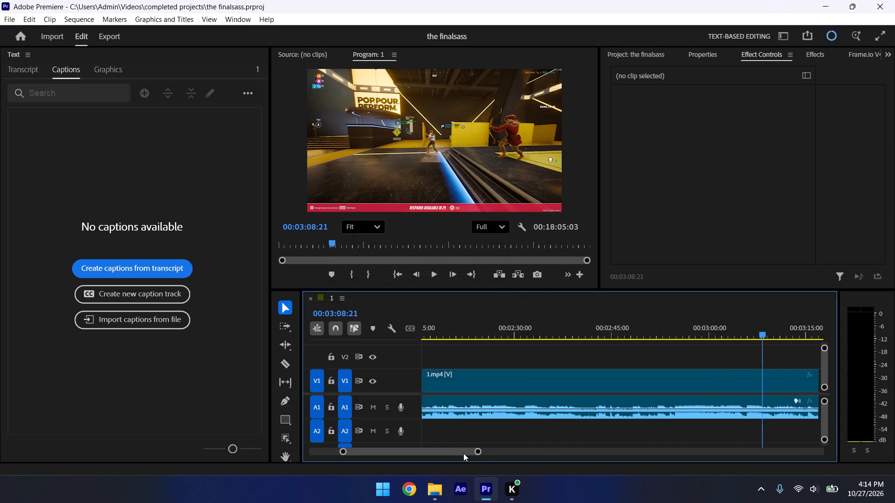
left_click_drag(463, 453, 471, 455)
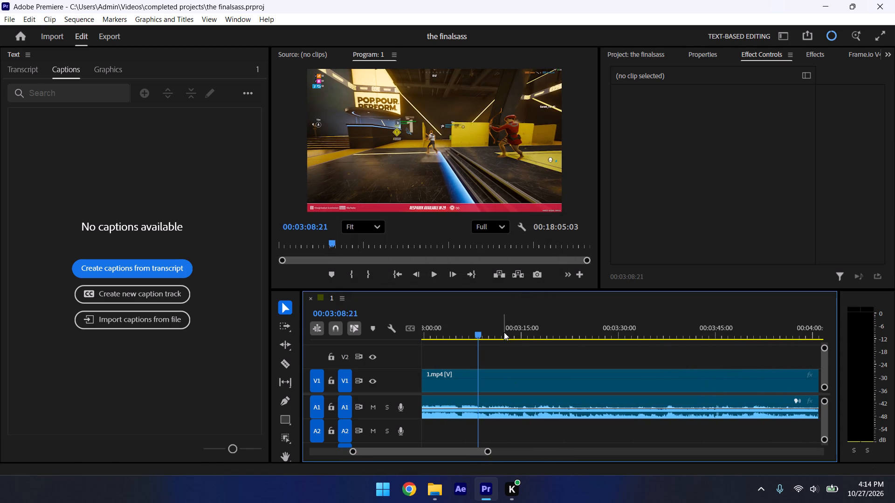
left_click_drag(502, 331, 619, 344)
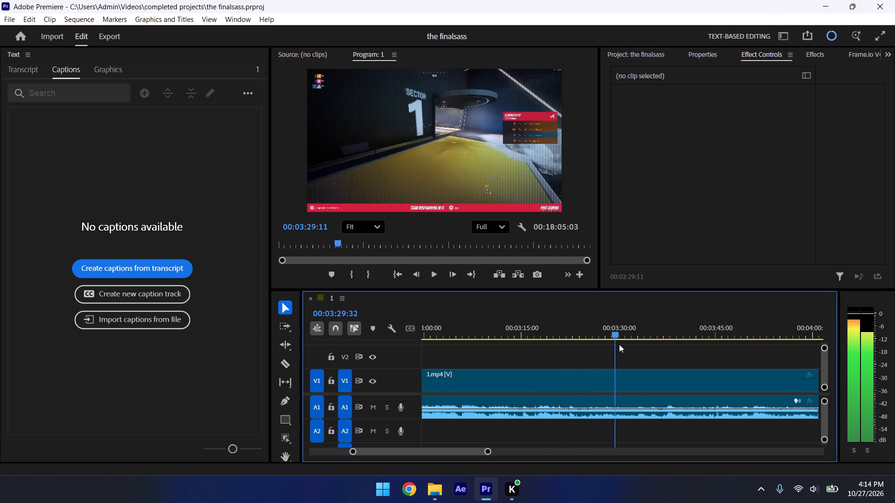
left_click_drag(619, 344, 712, 353)
key("space")
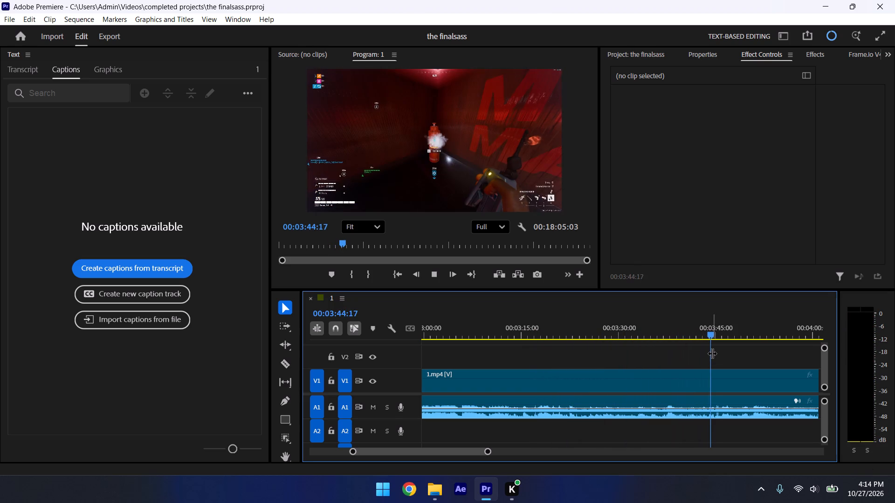
left_click_drag(712, 353, 736, 353)
left_click_drag(718, 331, 766, 330)
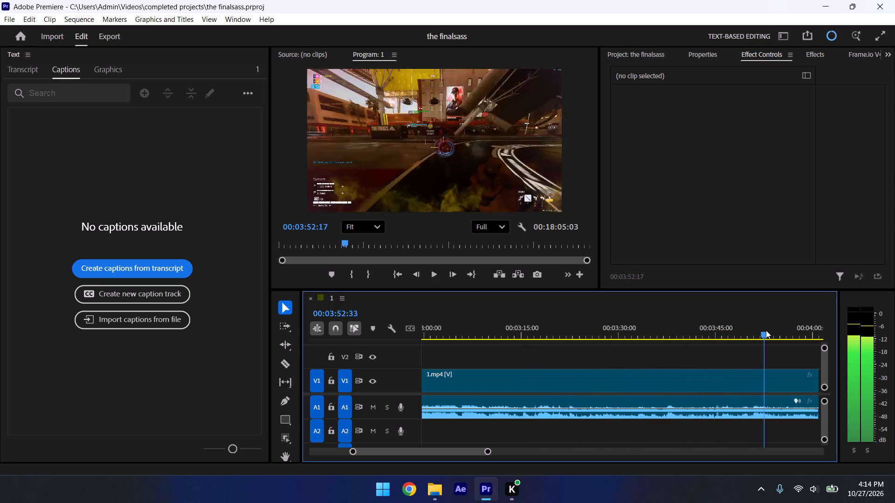
left_click_drag(766, 330, 770, 330)
key("space")
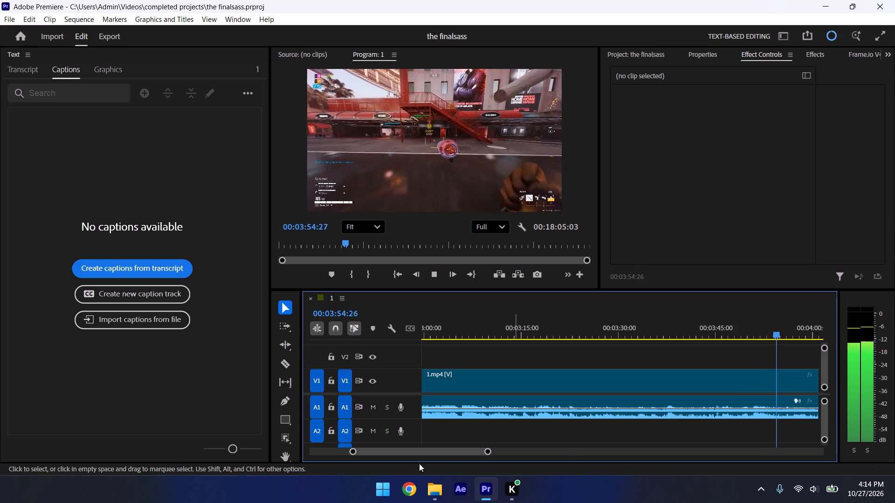
left_click_drag(447, 452, 461, 450)
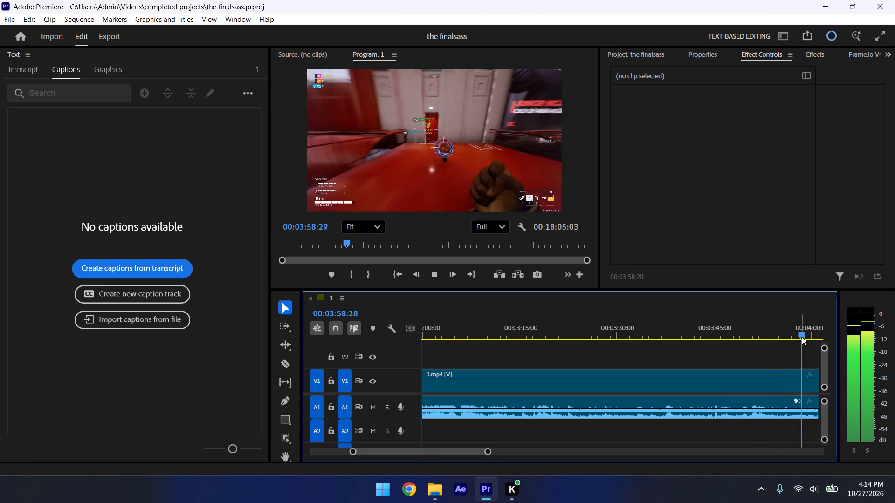
Recheck the 1.mp4 gameplay from about 00:02:42, then examine the action between about 00:04:11 and 00:04:28.
left_click_drag(802, 337, 87, 324)
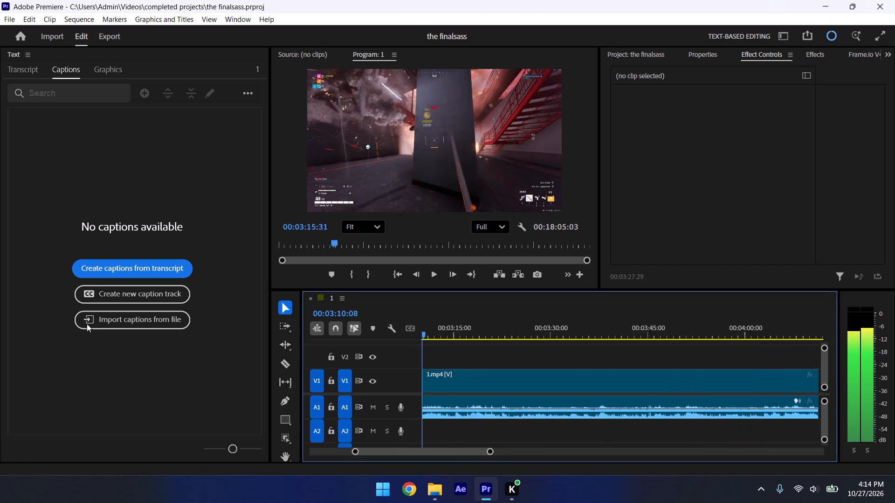
left_click_drag(87, 324, 86, 324)
left_click_drag(493, 324, 689, 329)
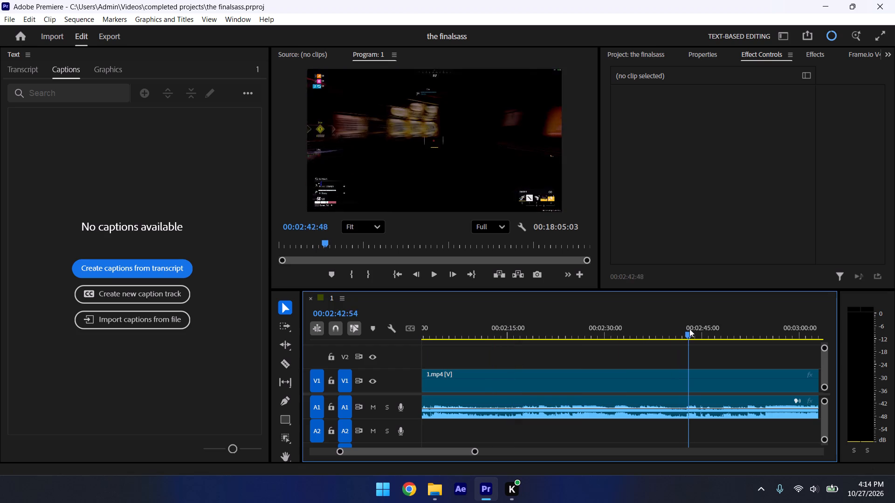
left_click_drag(689, 329, 799, 328)
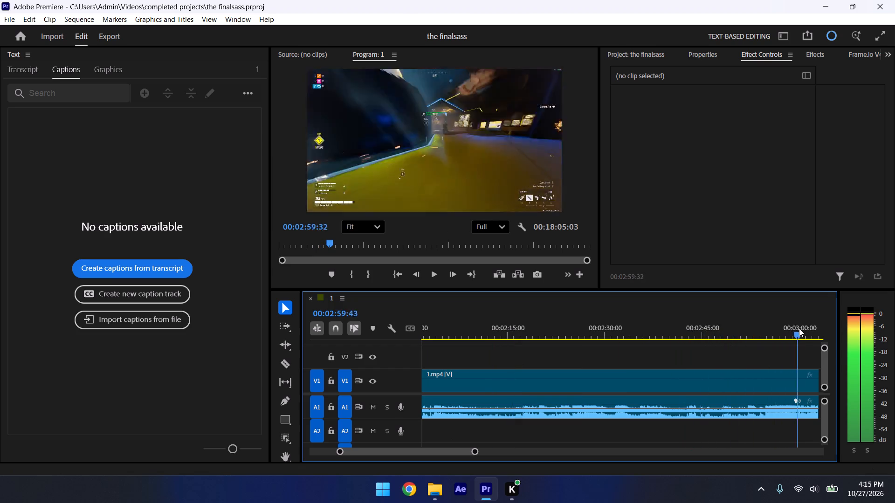
left_click_drag(799, 328, 765, 332)
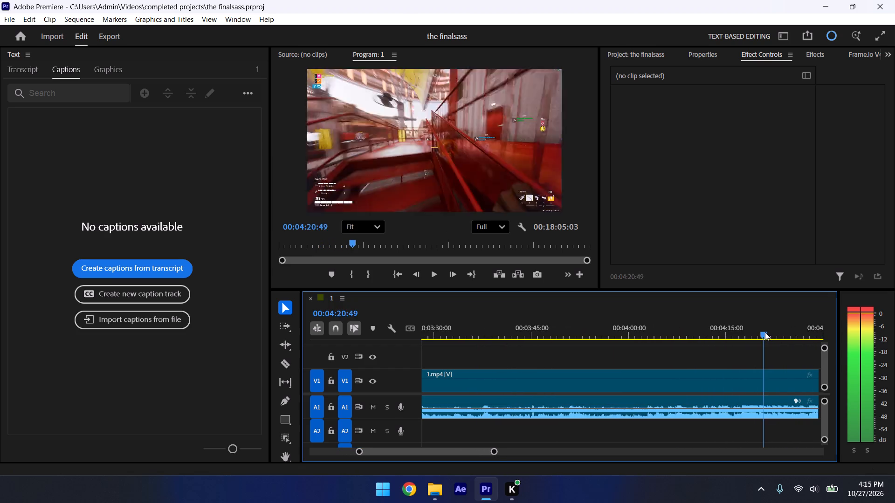
left_click_drag(765, 332, 777, 331)
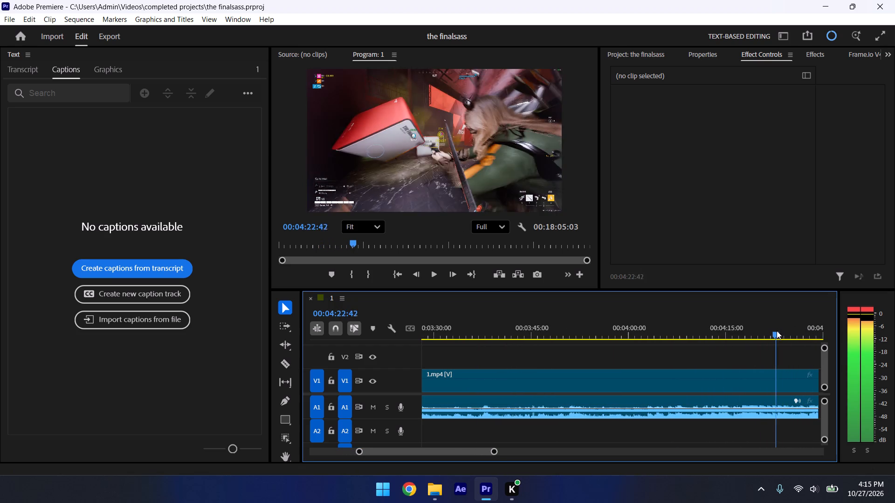
left_click_drag(777, 331, 734, 330)
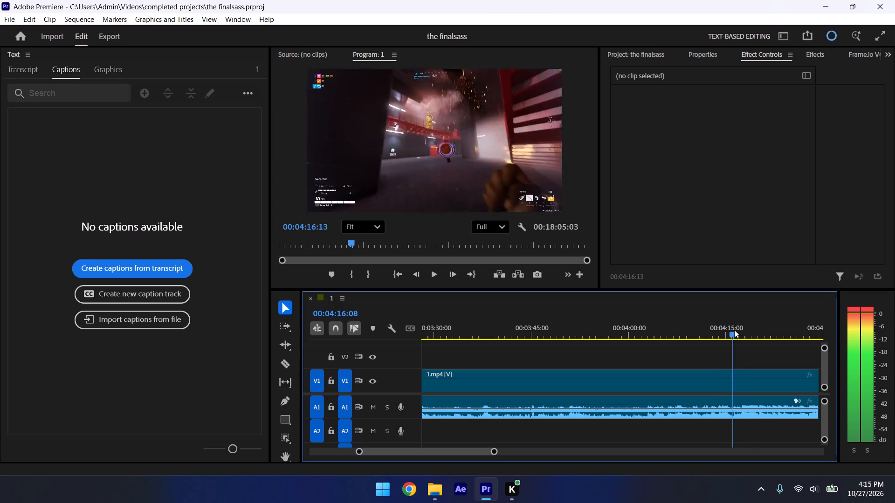
left_click_drag(734, 330, 707, 332)
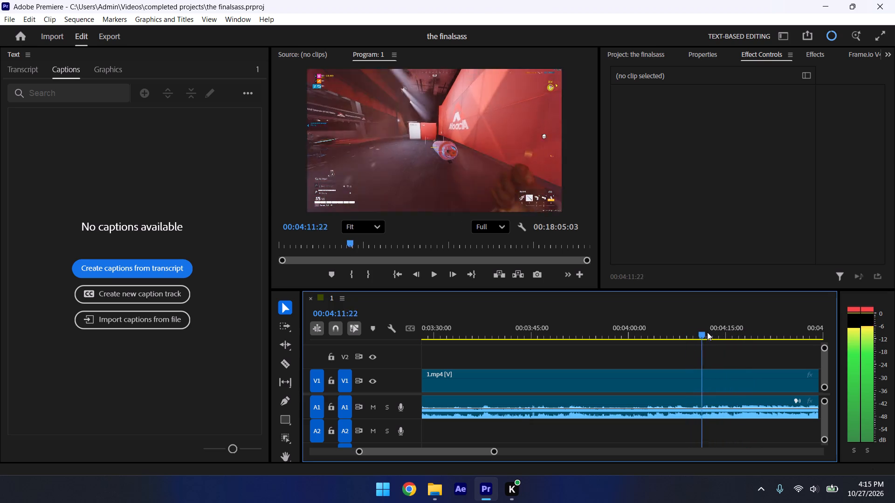
left_click_drag(707, 332, 780, 347)
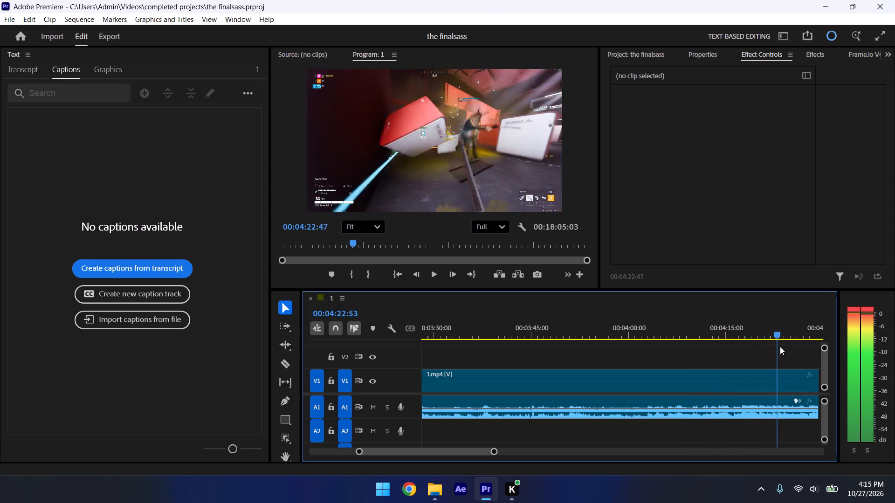
left_click_drag(780, 347, 815, 356)
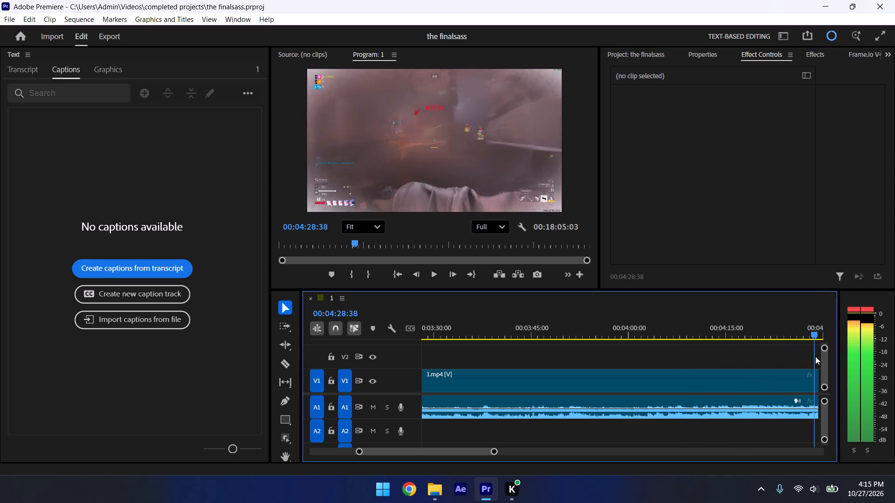
Examine the 1.mp4 gameplay from about 00:04:28 to 00:05:32, playing the moment around 00:05:22 with sound.
left_click_drag(815, 356, 784, 368)
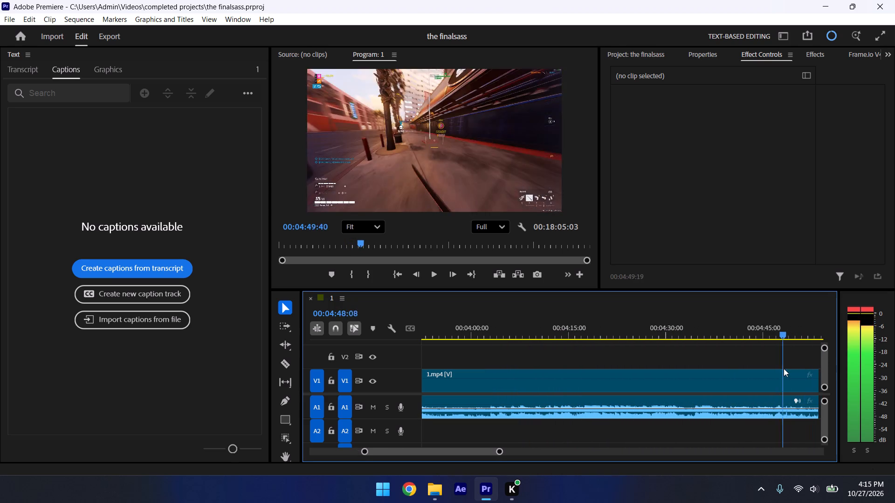
left_click_drag(784, 368, 835, 377)
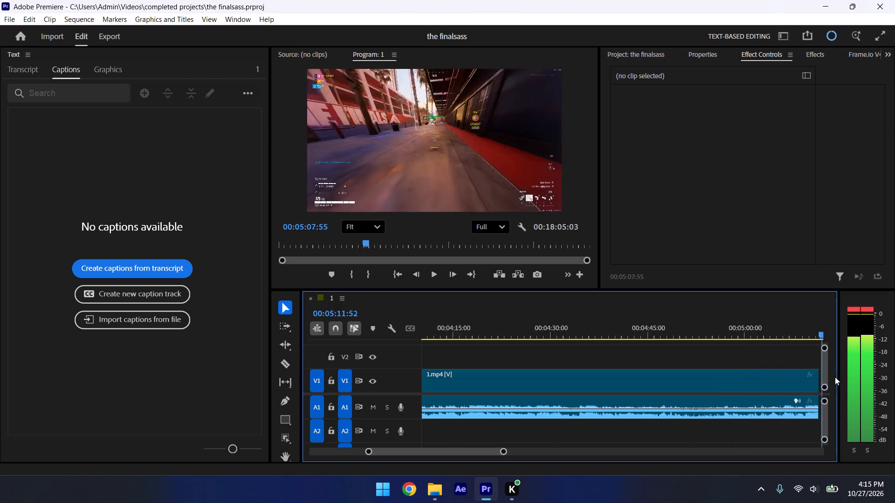
left_click_drag(835, 377, 812, 378)
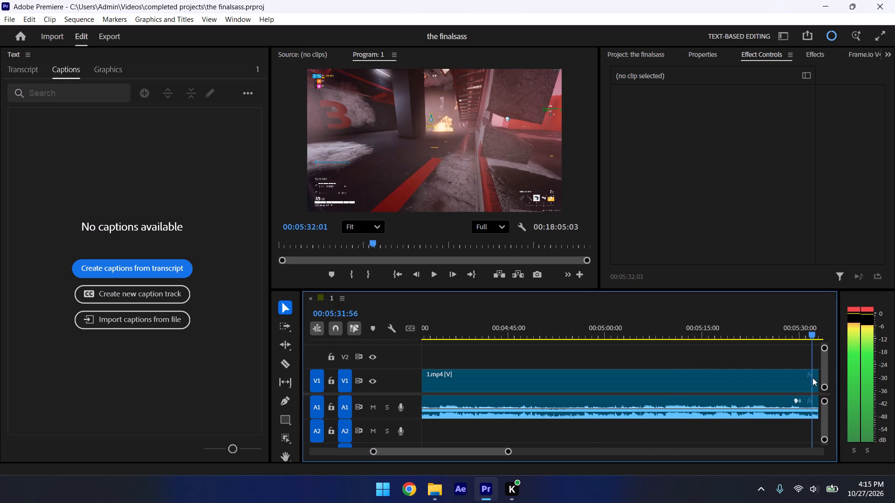
left_click_drag(812, 378, 753, 369)
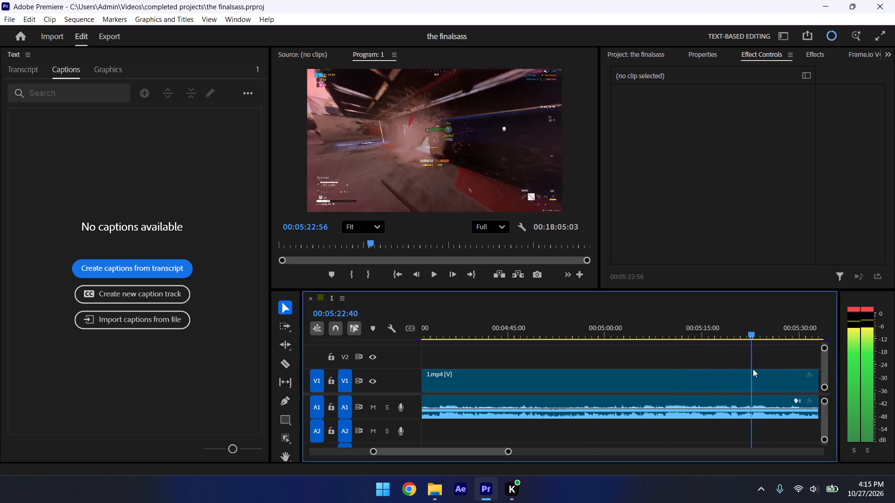
left_click_drag(753, 369, 726, 369)
key("space")
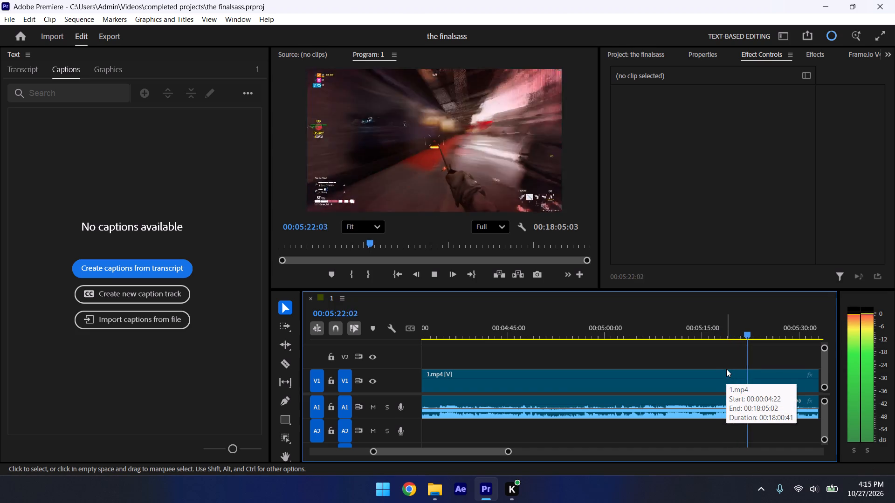
key("space")
key("space")
key("space")
key("space")
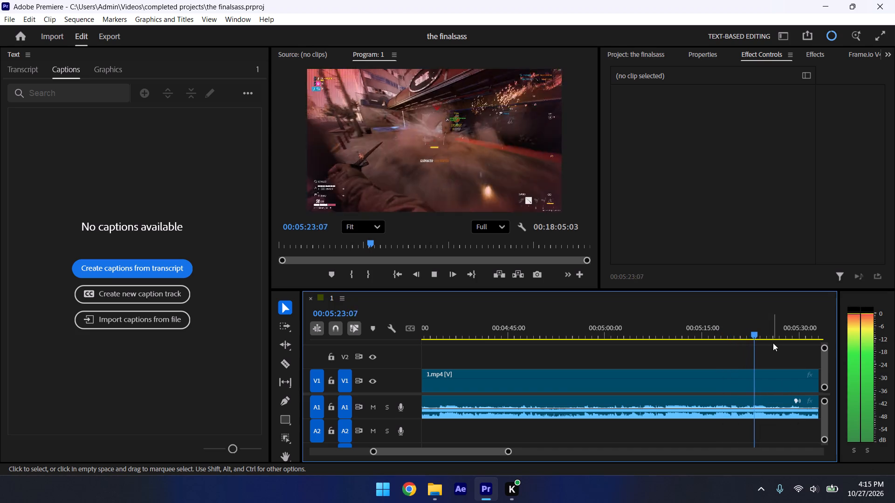
key("space")
left_click_drag(761, 334, 745, 332)
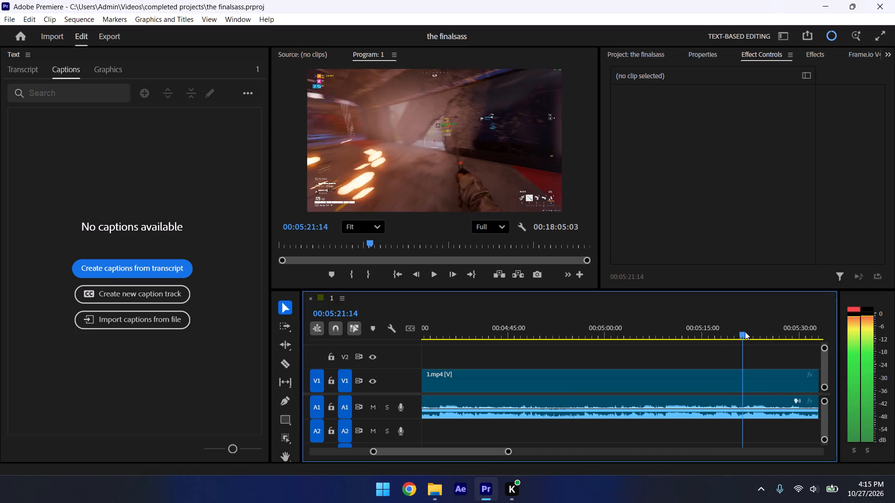
left_click_drag(745, 332, 721, 335)
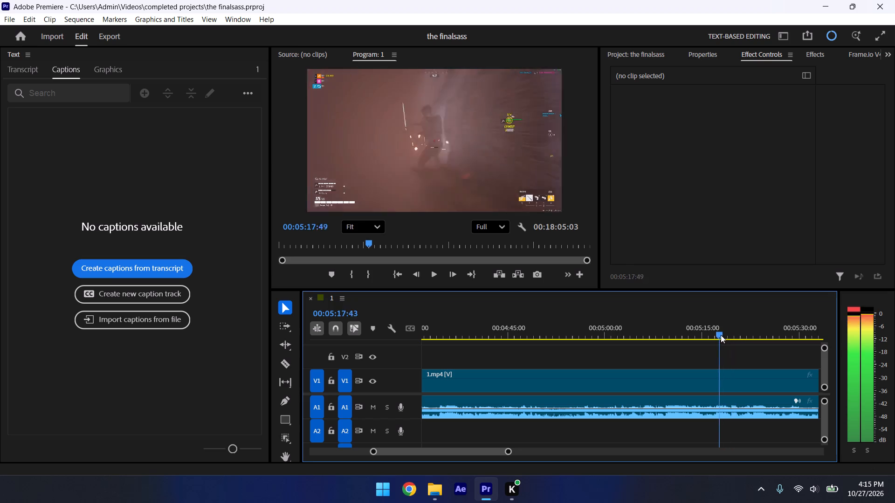
Move the second 1.mp4 clip so it starts where the A3 audio ends, at about 00:00:25, and save the project.
left_click_drag(721, 335, 335, 374)
left_click_drag(423, 449, 396, 452)
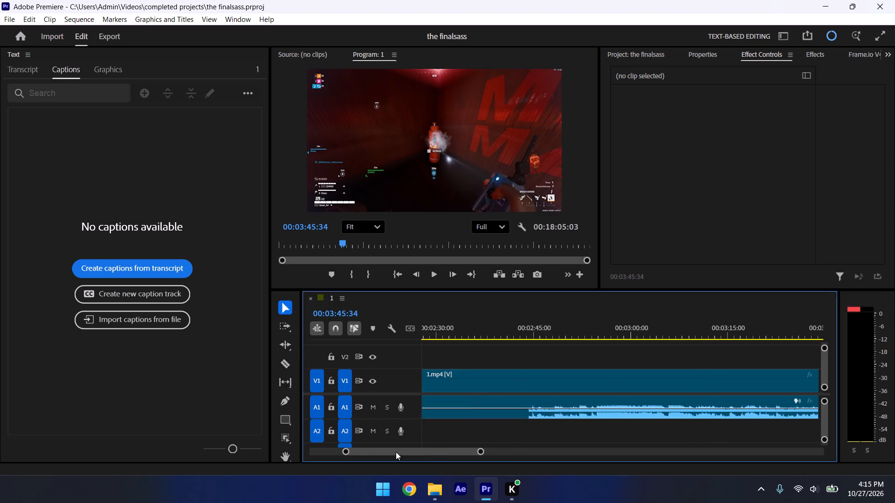
left_click_drag(396, 452, 312, 463)
left_click_drag(499, 320, 263, 338)
key("space")
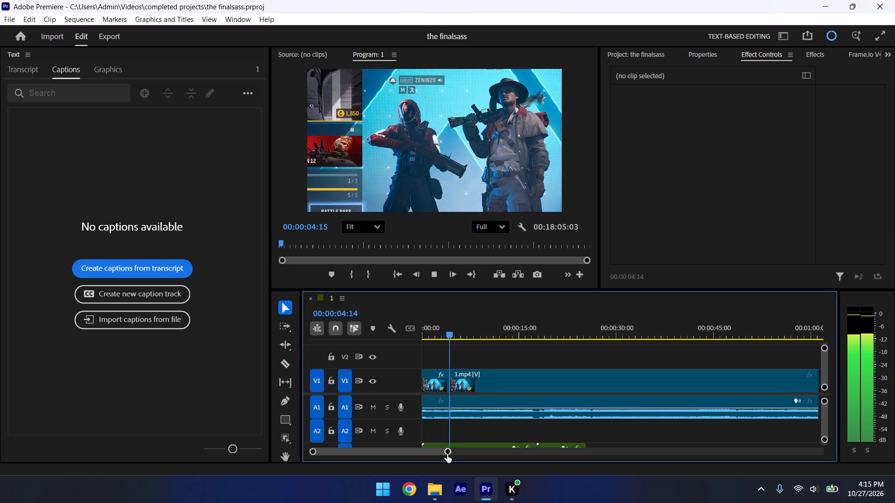
key("space")
left_click_drag(492, 384, 598, 384)
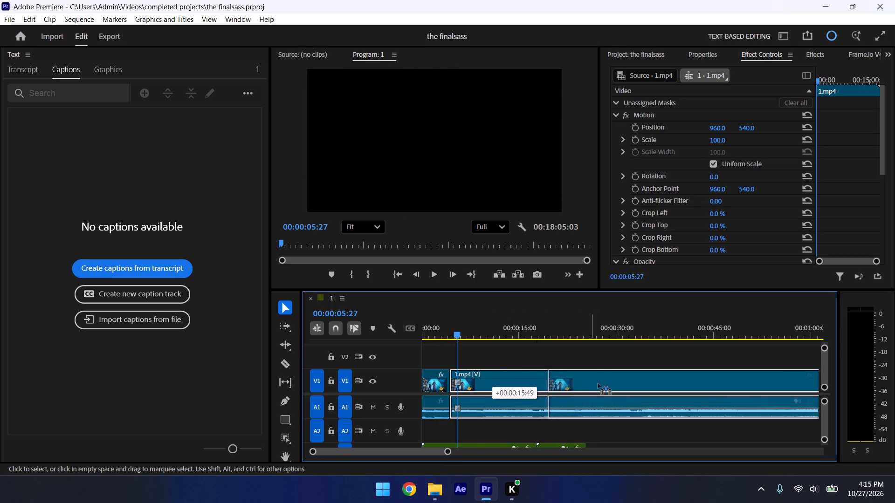
left_click_drag(598, 384, 631, 388)
key("space")
key("ctrl+s")
Play the A3 audio across the video gap from about 00:00:06 to 00:00:21 and save the project.
key("space")
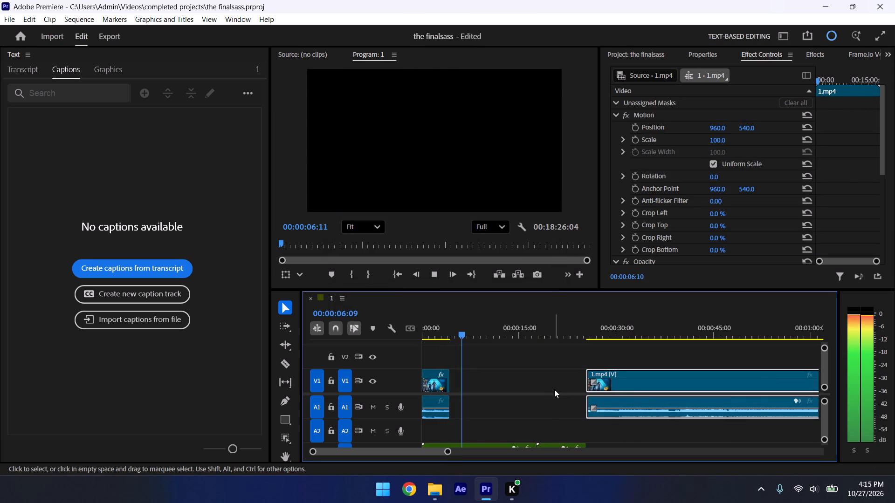
scroll(519, 402, "down", 2, "ctrl")
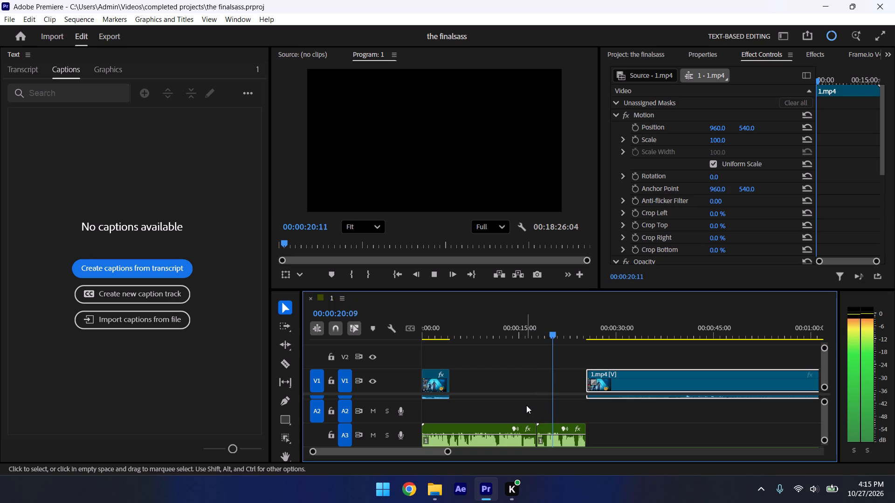
key("space")
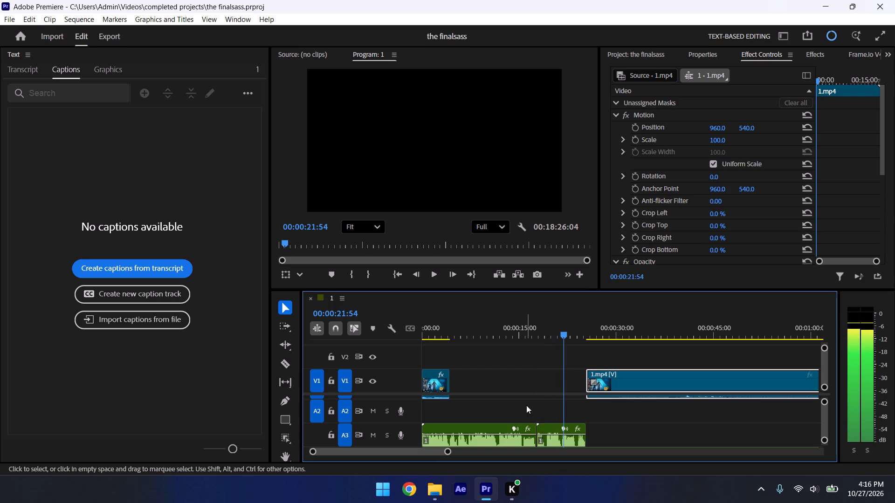
key("ctrl+s")
Replay the A3 audio around 00:00:19 and trim the end of its second clip back to about 00:00:21.
left_click(317, 453)
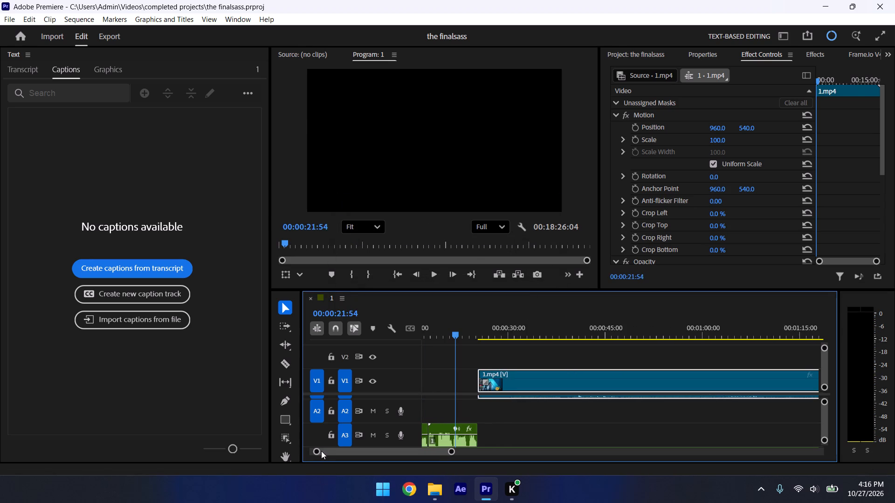
left_click_drag(453, 328, 546, 326)
key("space")
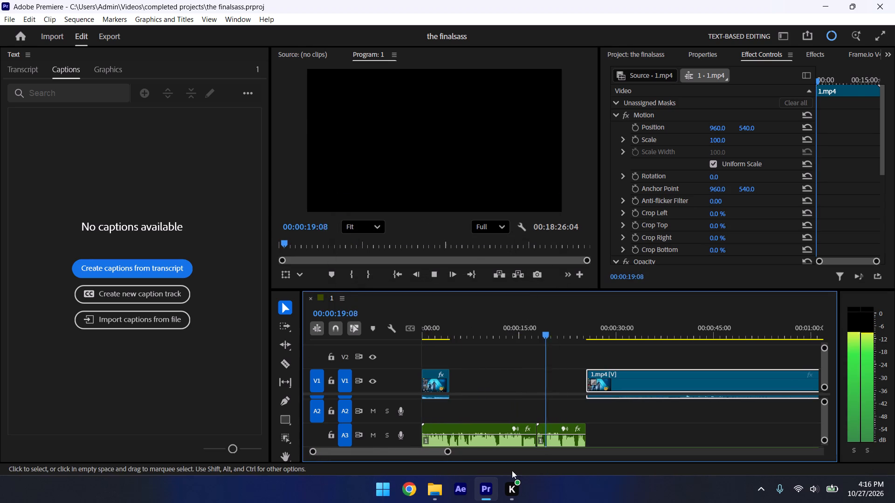
key("space")
left_click_drag(446, 451, 433, 454)
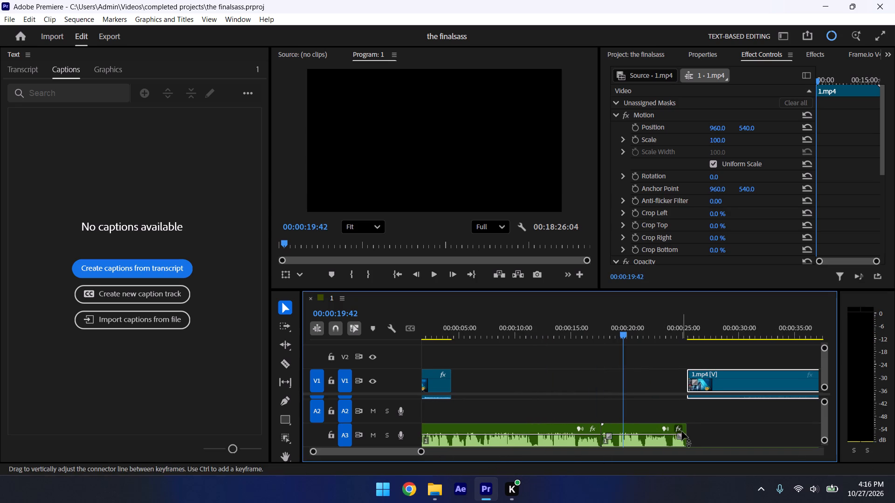
left_click_drag(688, 434, 645, 436)
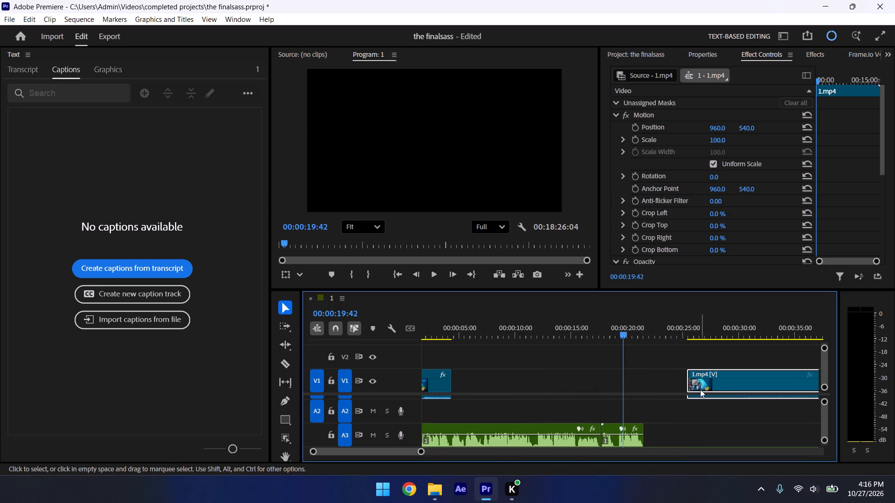
Slide the second 1.mp4 clip earlier so it starts at about 00:00:15, undoing the last shift toward the opening clip.
left_click_drag(726, 371, 676, 384)
key("space")
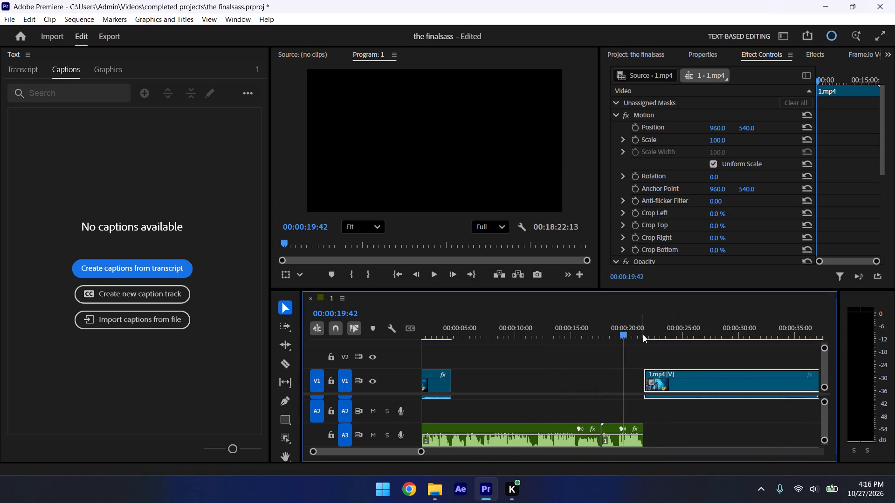
key("space")
left_click_drag(708, 381, 678, 379)
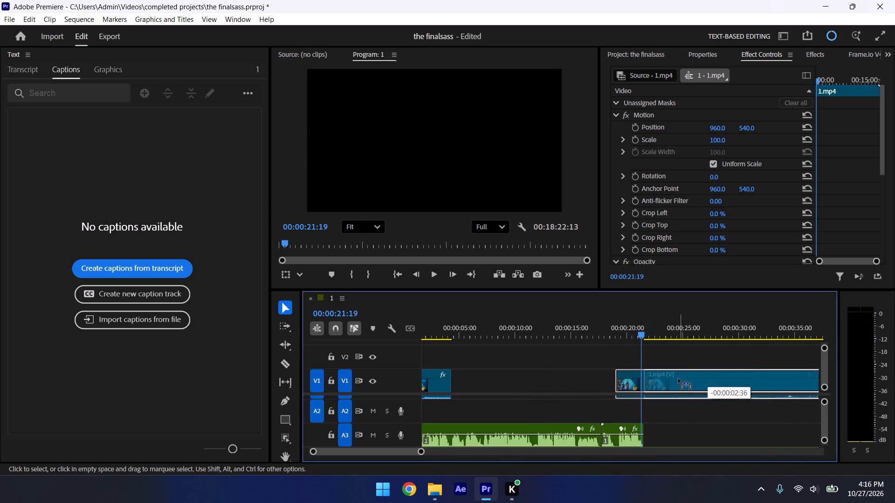
left_click_drag(678, 379, 652, 381)
left_click_drag(697, 376, 678, 374)
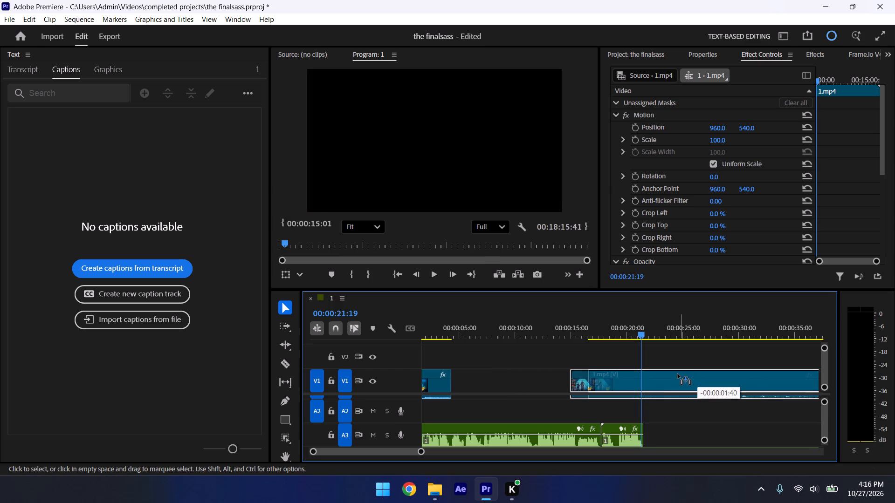
left_click_drag(678, 374, 677, 374)
left_click_drag(721, 374, 494, 381)
key("ctrl+z")
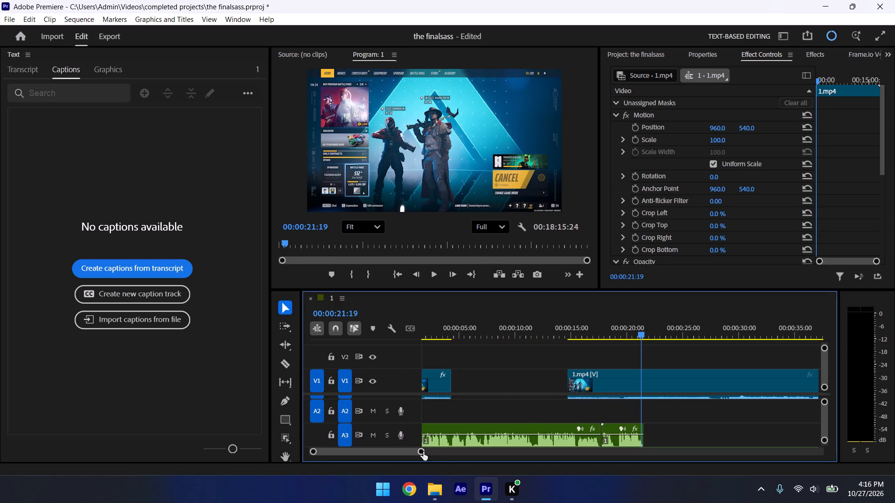
Split the second 1.mp4 clip at 00:01:46:54, where the loadout countdown reaches 0:00, and delete the part before the cut.
left_click_drag(423, 452, 443, 453)
left_click_drag(592, 327, 703, 342)
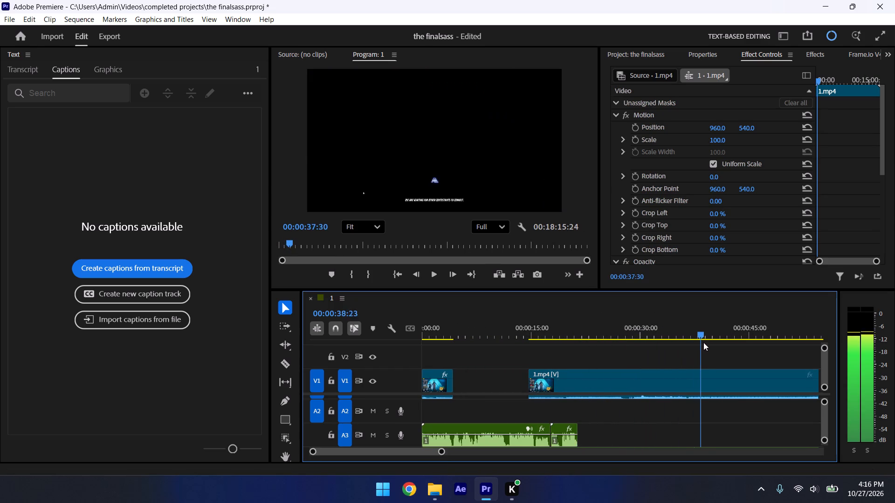
left_click_drag(703, 342, 806, 361)
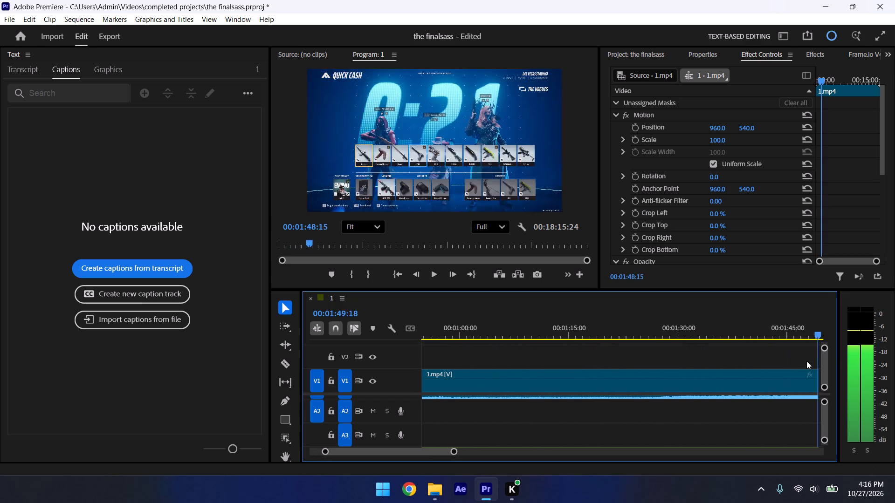
left_click_drag(806, 361, 802, 360)
left_click(701, 378)
key("ctrl+k")
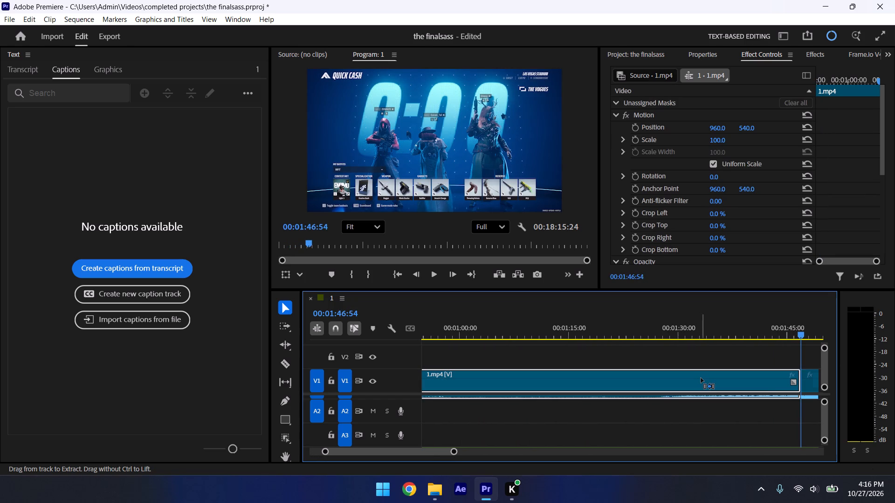
key("Delete")
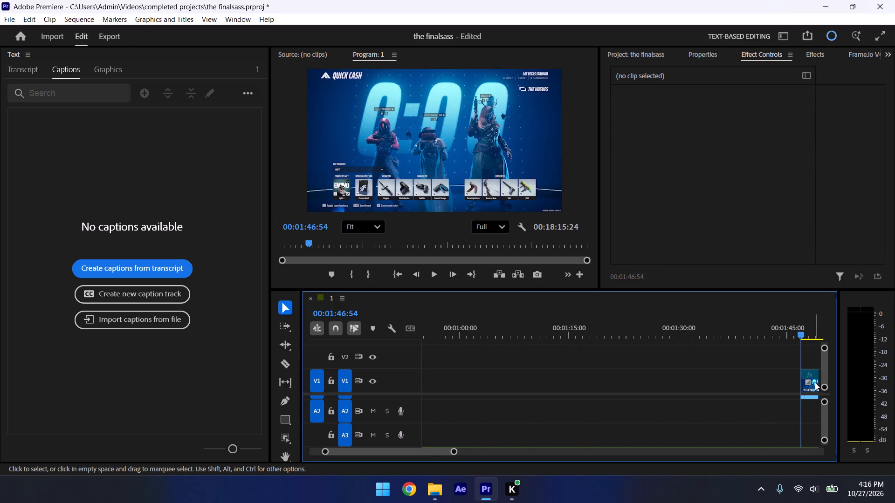
Move the remaining 1.mp4 clip earlier to start with the second A3 clip at about 00:00:17:45, save, and play across its start.
left_click_drag(815, 382, 474, 400)
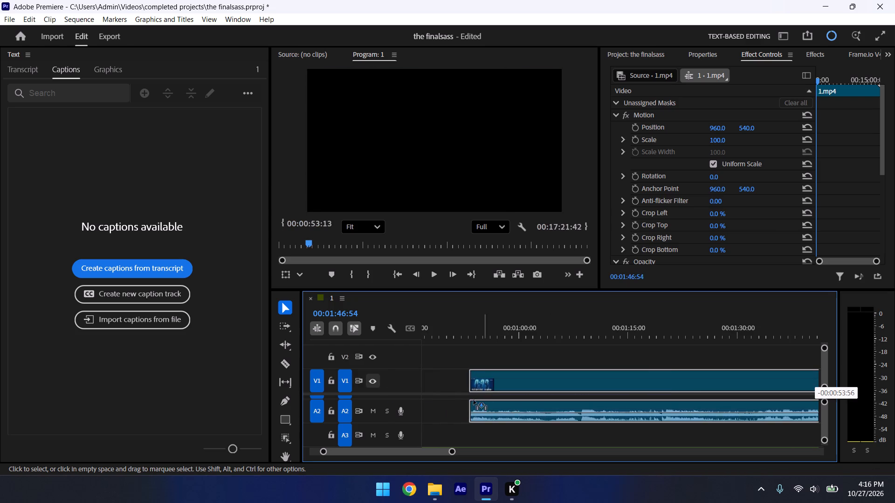
left_click_drag(474, 400, 559, 394)
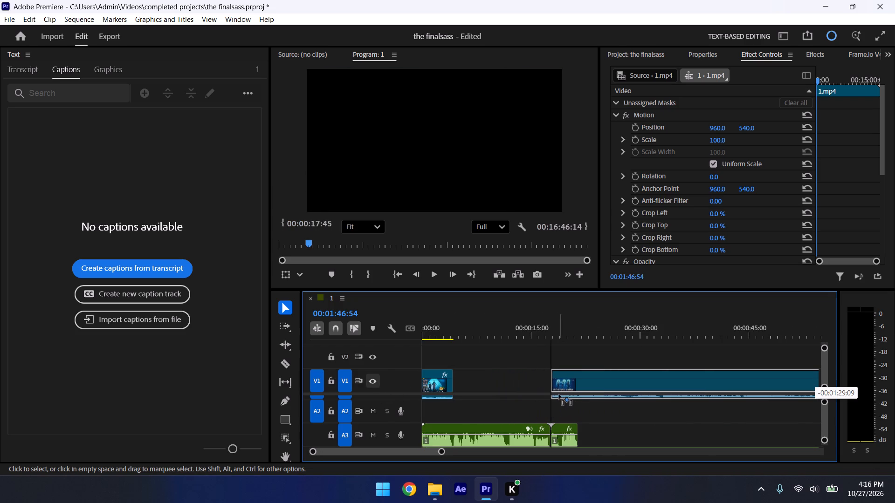
left_click_drag(559, 394, 561, 398)
key("ctrl+s")
left_click_drag(555, 335, 544, 333)
key("space")
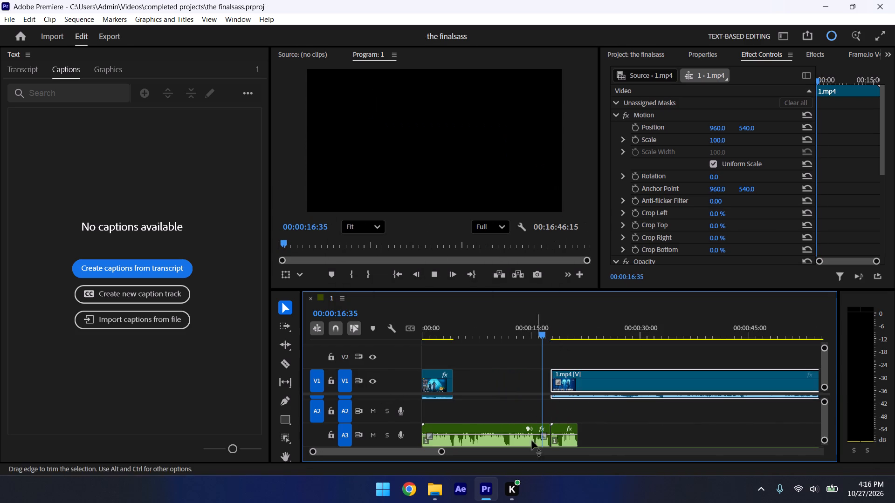
left_click_drag(312, 452, 330, 455)
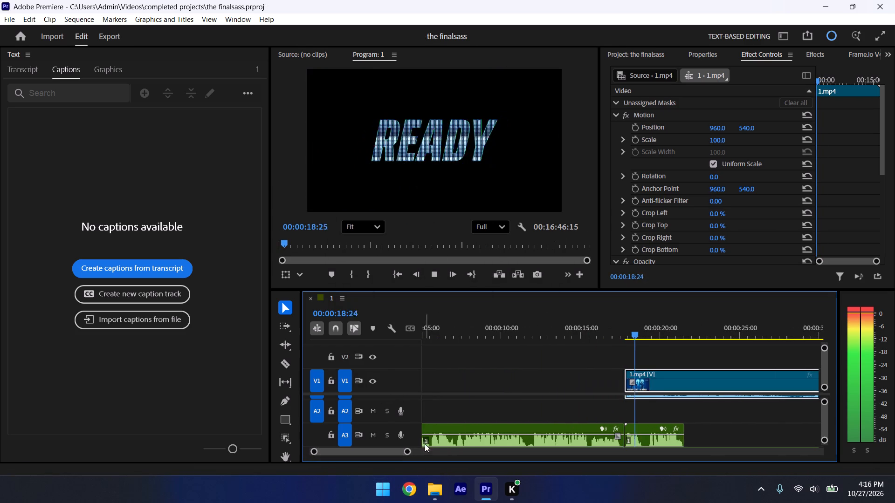
key("space")
Trim the start of the second 1.mp4 clip to 00:00:19:21 and slide the clip earlier to start at about 00:00:17.
left_click(649, 336)
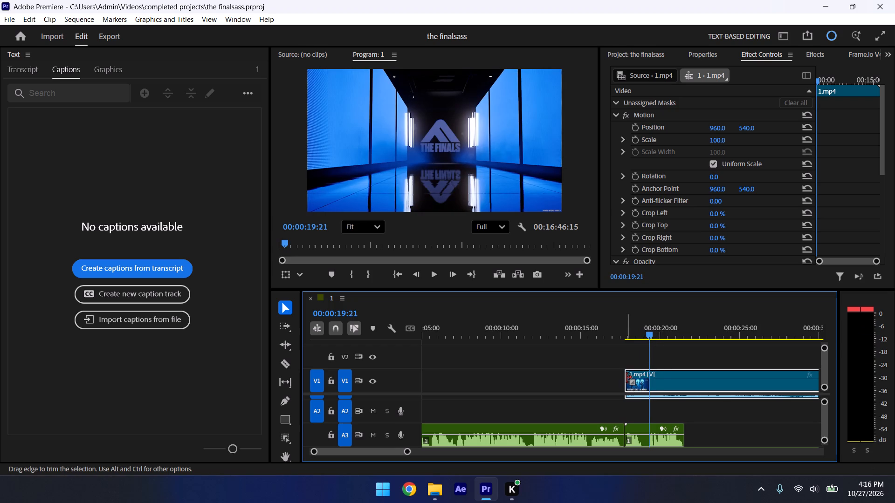
left_click_drag(626, 378, 651, 381)
left_click_drag(711, 380, 648, 378)
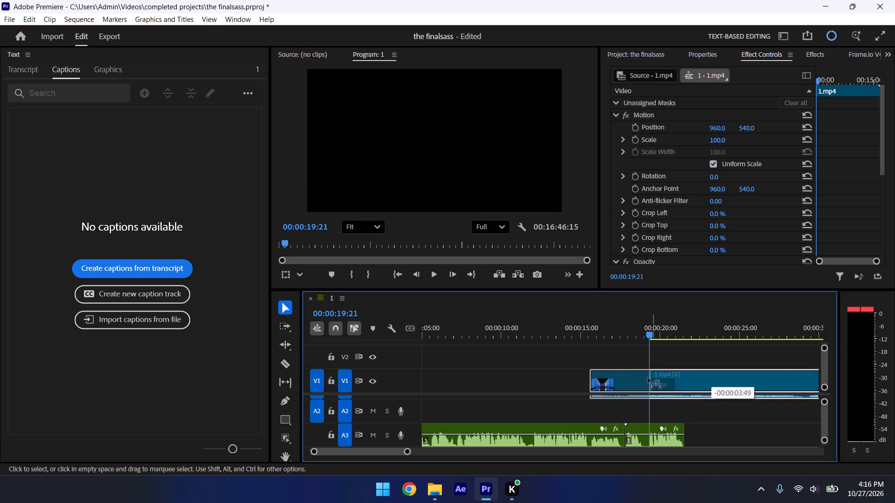
left_click_drag(648, 378, 644, 378)
left_click_drag(688, 374, 722, 373)
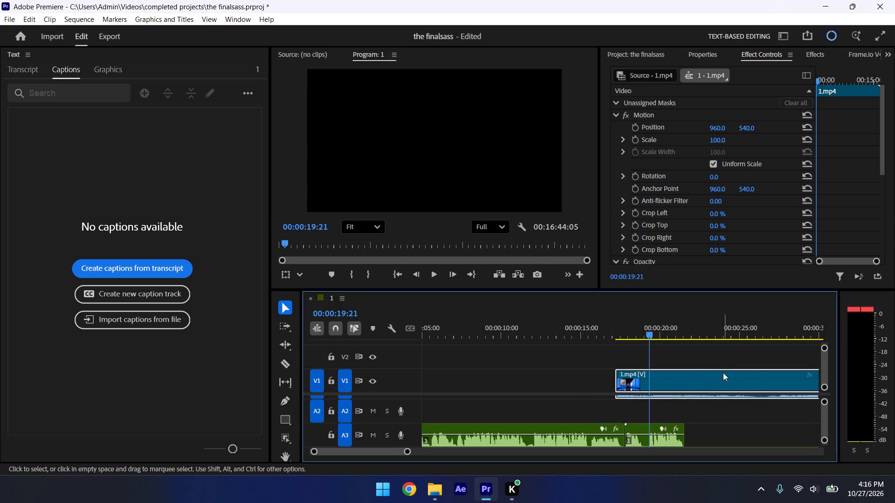
Play the second 1.mp4 clip to find the black frame at 00:00:28:21 and trim the clip's start to it.
key("space")
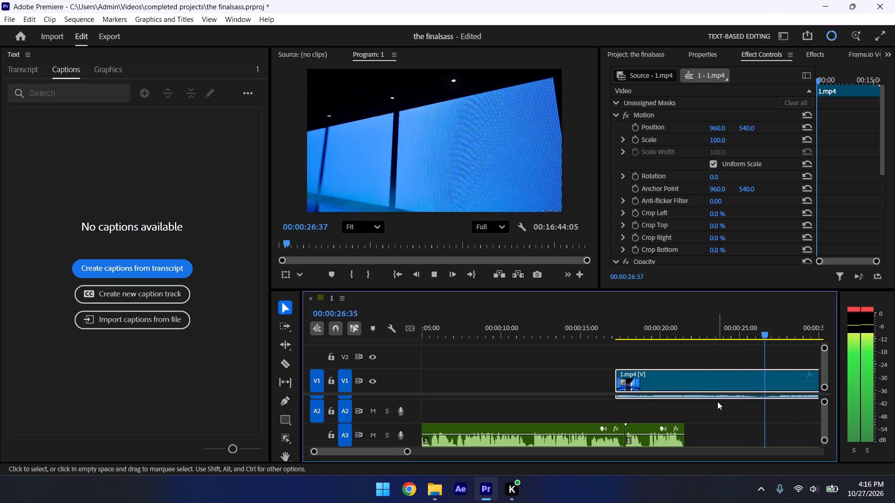
key("space")
key("space")
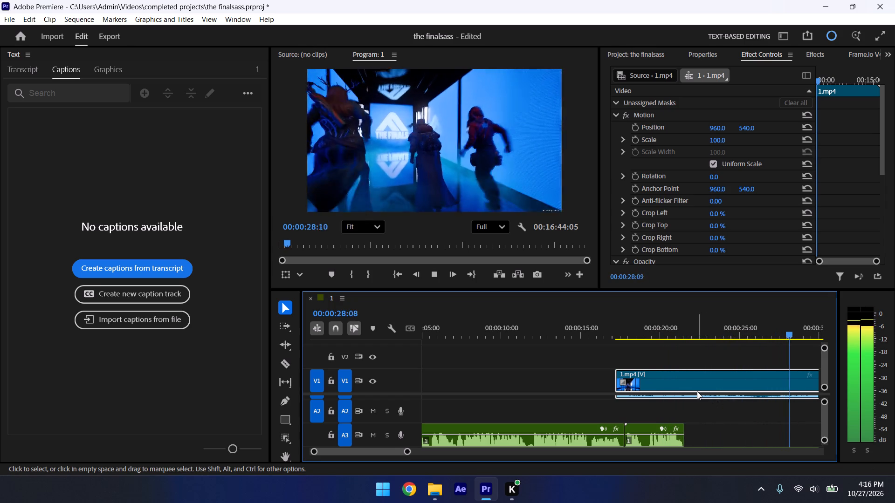
key("space")
left_click_drag(799, 331, 792, 331)
key("Right")
key("Right")
key("Right")
key("Right")
key("Right")
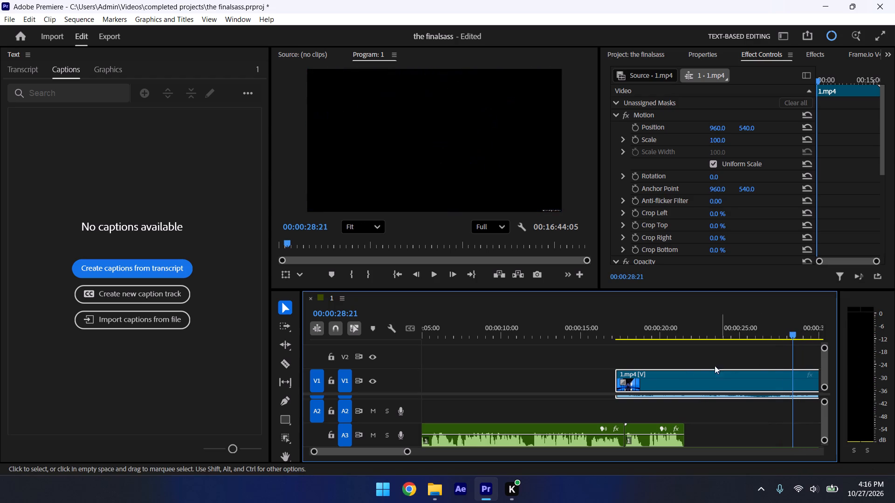
left_click_drag(617, 374, 793, 375)
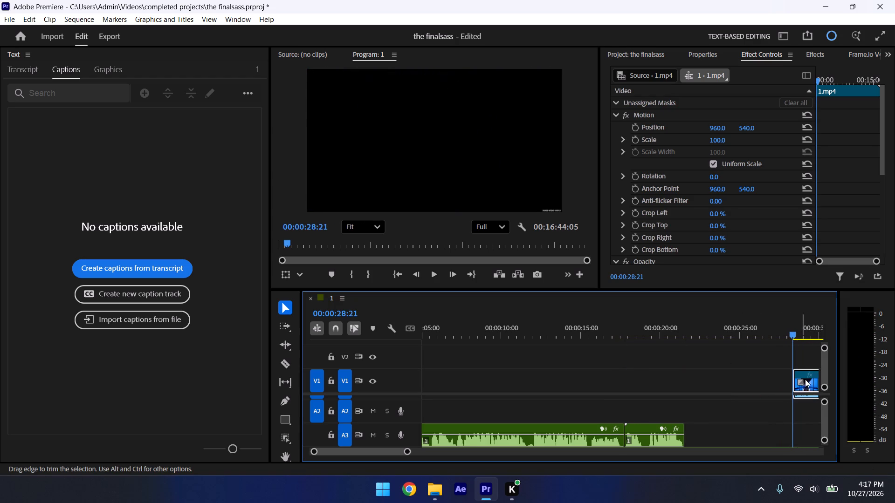
Move the trimmed 1.mp4 clip earlier to start at about 00:00:19 and play it against the A3 voice audio.
left_click_drag(806, 381, 658, 400)
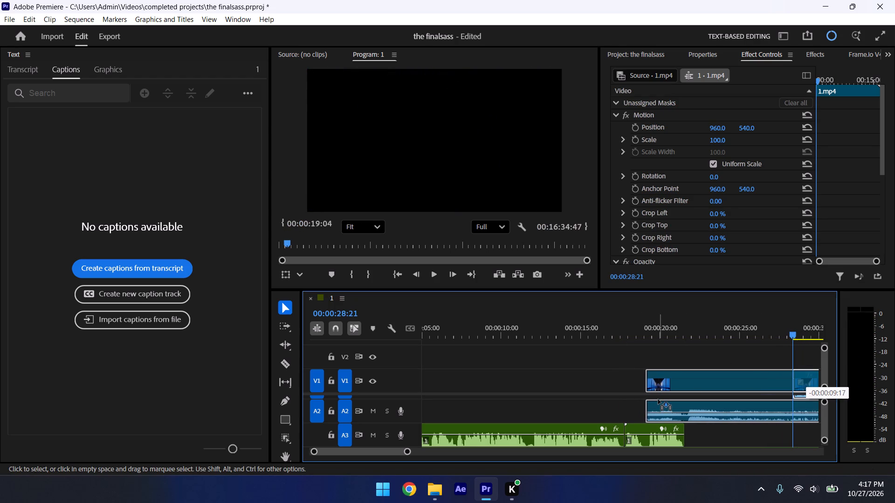
left_click_drag(658, 400, 655, 392)
left_click_drag(661, 325, 633, 317)
key("space")
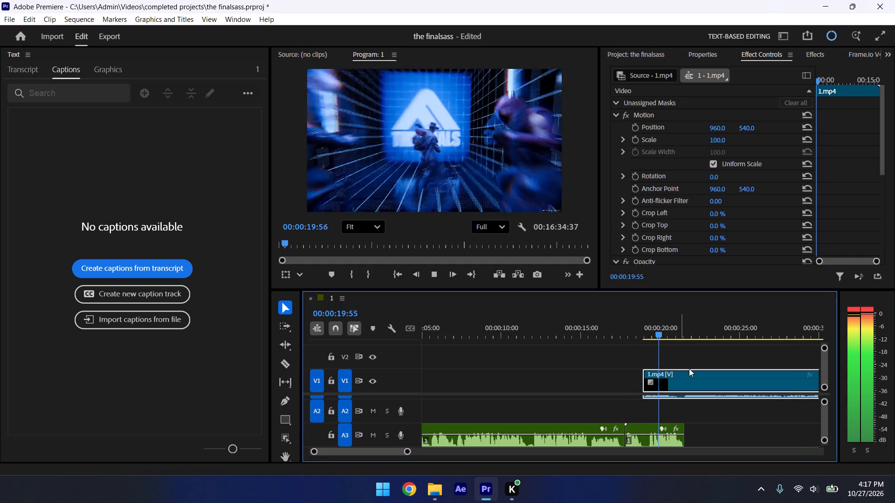
key("space")
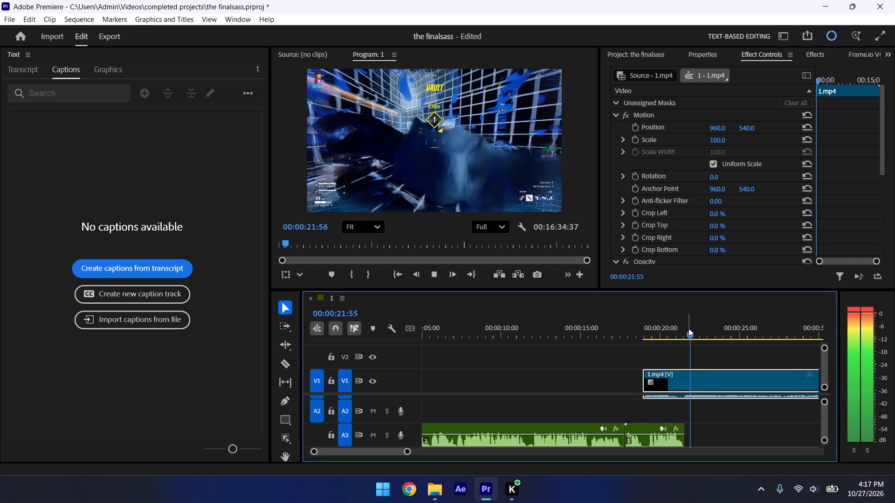
Shift the second 1.mp4 clip to start at 00:00:19:19 where the voice resumes, play it back, and save the project.
left_click_drag(688, 328, 651, 332)
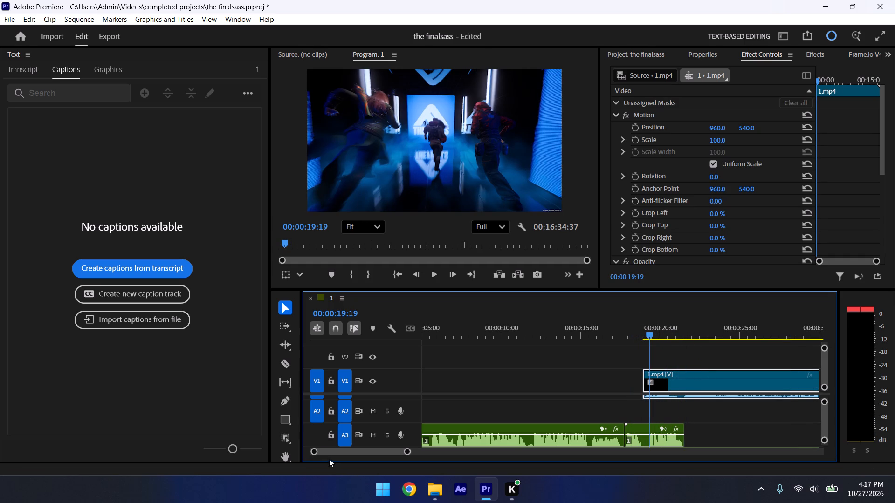
left_click_drag(314, 452, 335, 455)
left_click_drag(630, 380, 640, 380)
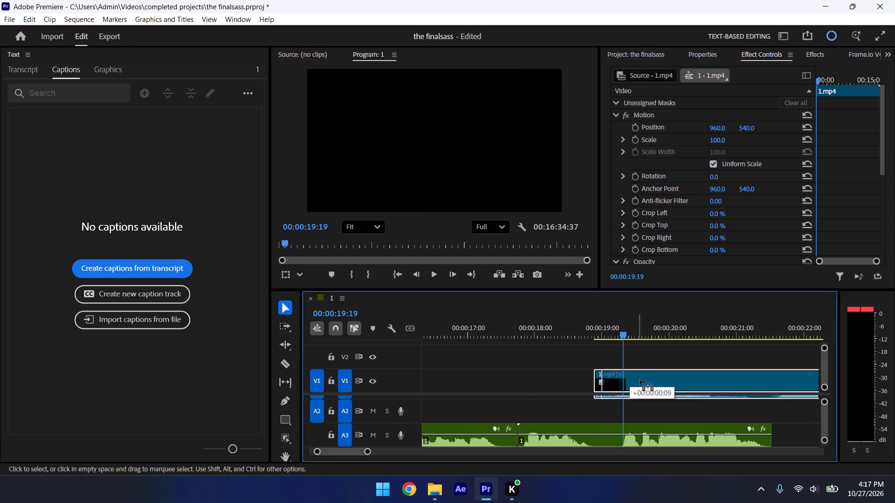
left_click_drag(640, 380, 665, 381)
left_click_drag(633, 320, 568, 325)
key("space")
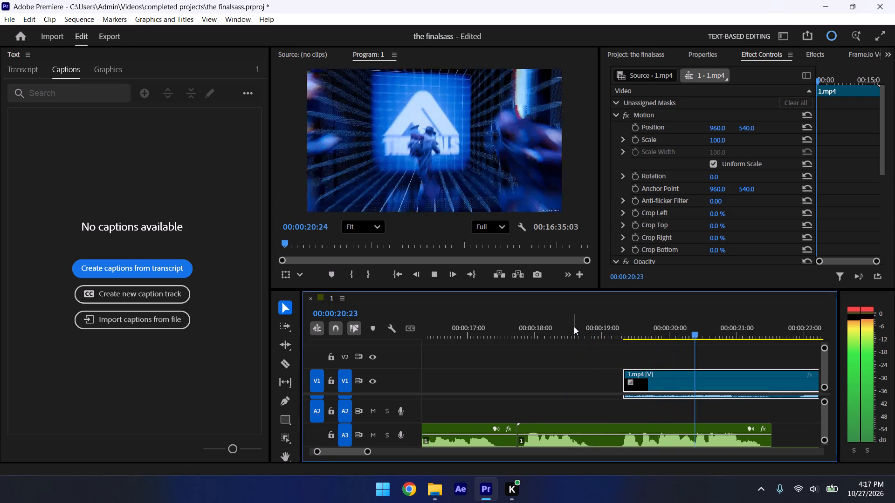
key("space")
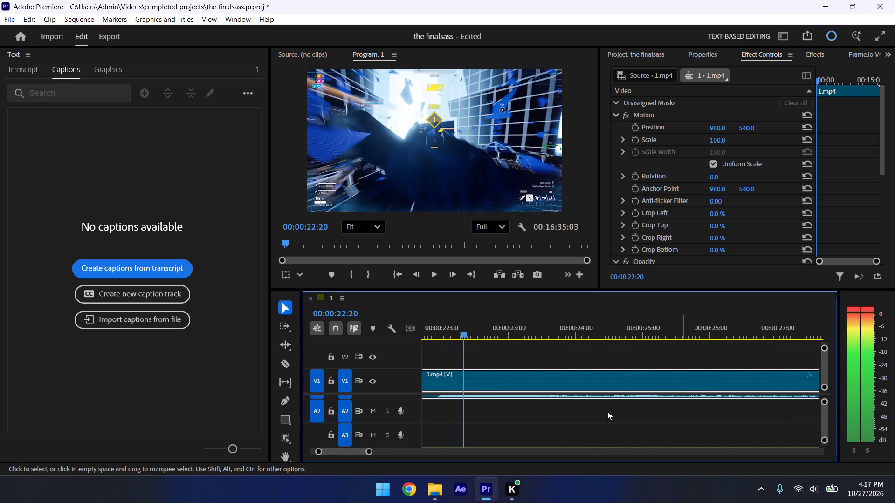
key("ctrl+s")
Replay the end of the voice audio, split the second 1.mp4 clip at 00:00:21:17 in its black section, and save the project.
left_click_drag(461, 325, 405, 338)
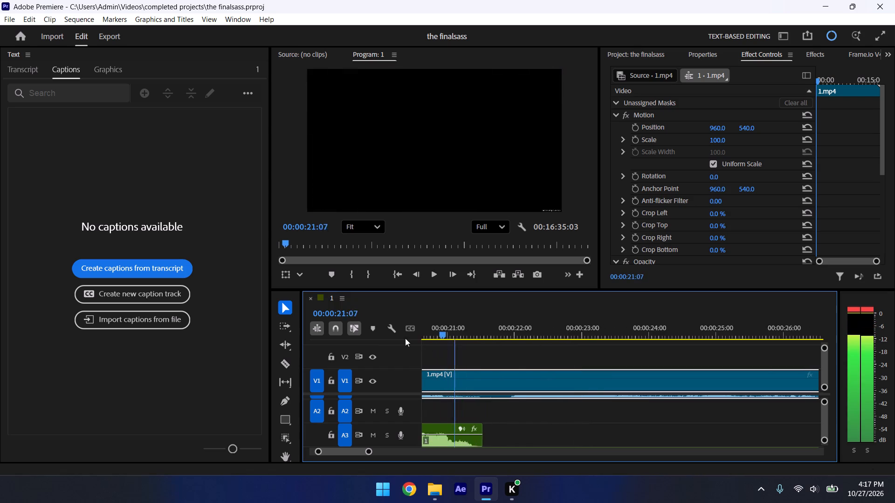
left_click_drag(405, 338, 473, 340)
key("space")
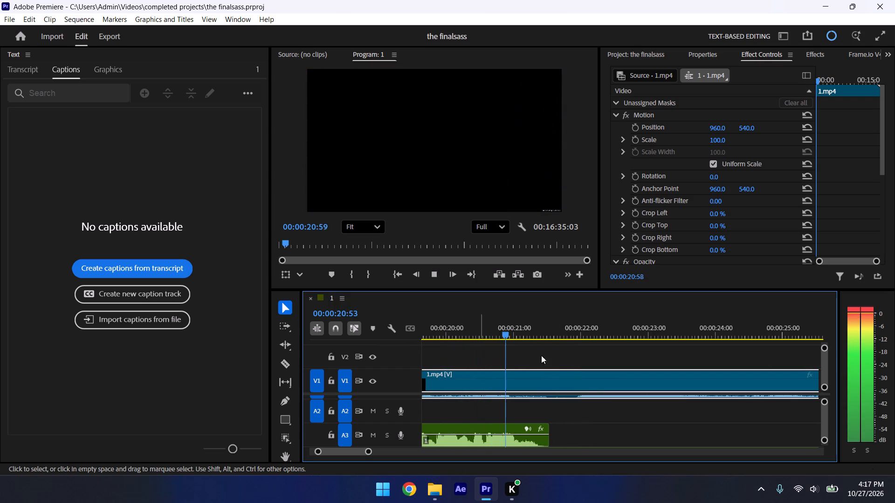
key("space")
key("space")
key("space")
left_click_drag(543, 332, 541, 331)
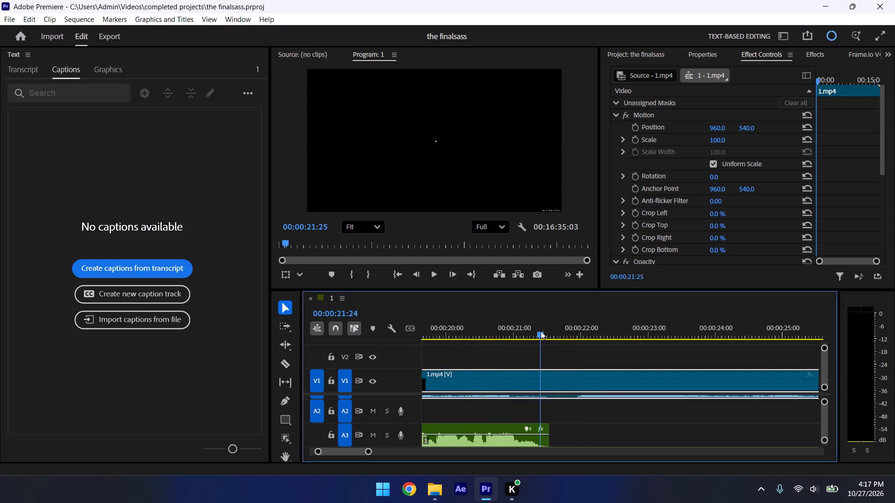
left_click_drag(541, 331, 533, 330)
left_click(538, 371)
key("ctrl+k")
key("ctrl+s")
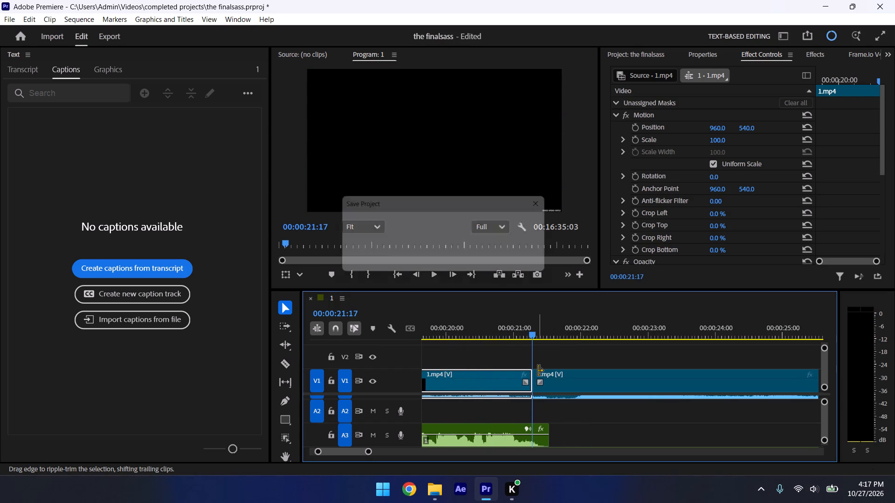
Step through the frames around 00:00:22 and trim the start of the 1.mp4 part after the cut to 00:00:21:58.
key("space")
key("space")
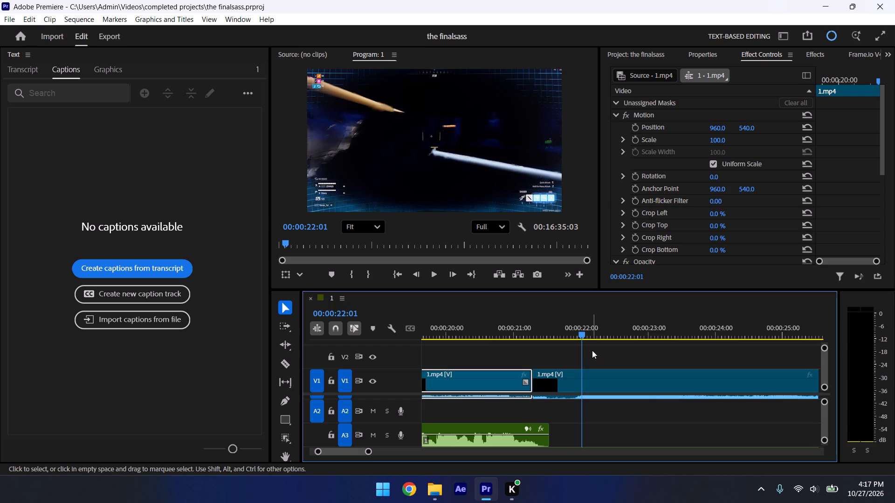
key("space")
key("space")
left_click_drag(596, 332, 582, 331)
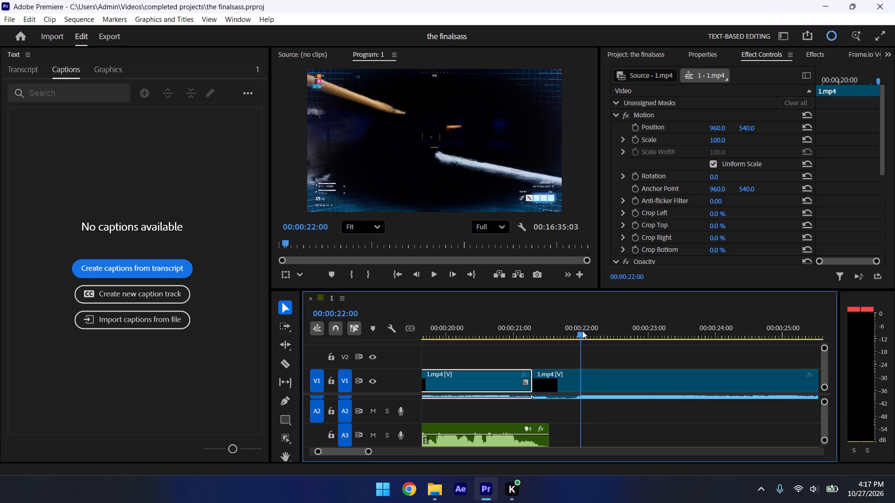
left_click_drag(582, 331, 578, 331)
key("Right")
key("Right")
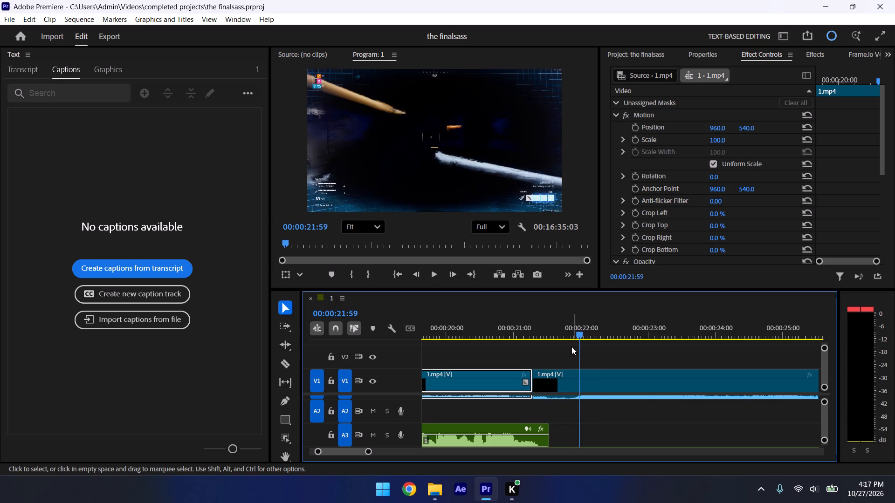
key("Right")
key("Right")
key("Right")
key("Left")
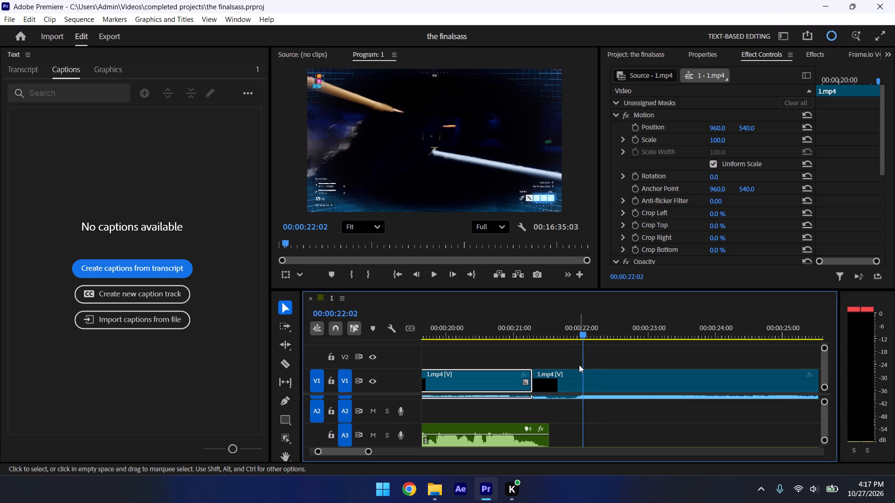
key("Left")
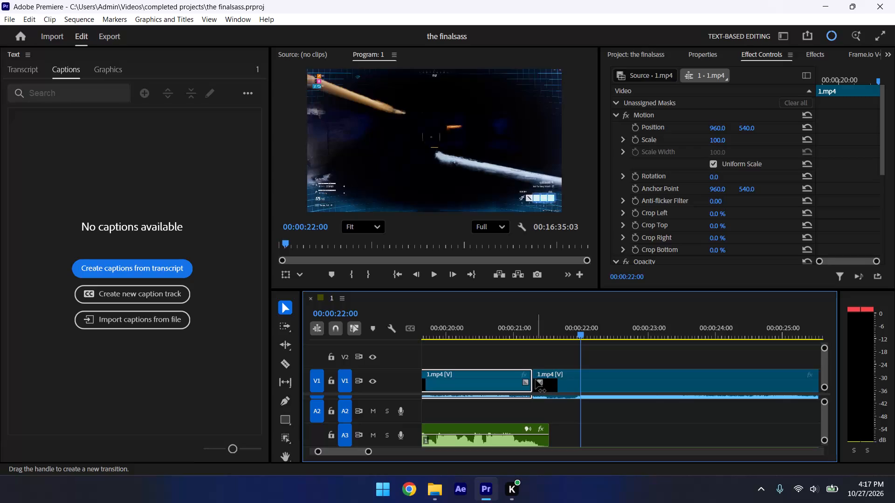
key("Left")
key("Left")
key("Left")
key("Right")
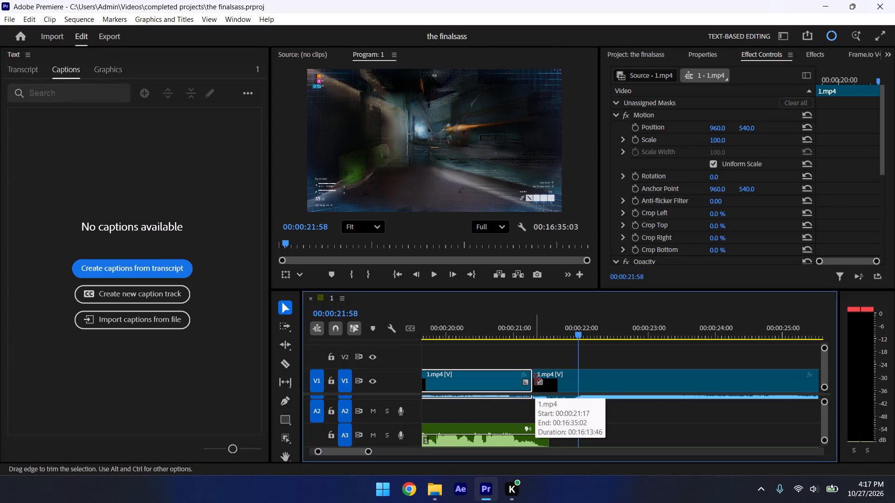
left_click_drag(535, 380, 581, 376)
Close the gap by moving the last 1.mp4 clip back to the cut at 00:00:21:17, save, and play through to about 00:00:25:53.
left_click_drag(615, 377, 569, 382)
left_click_drag(528, 328, 484, 320)
key("space")
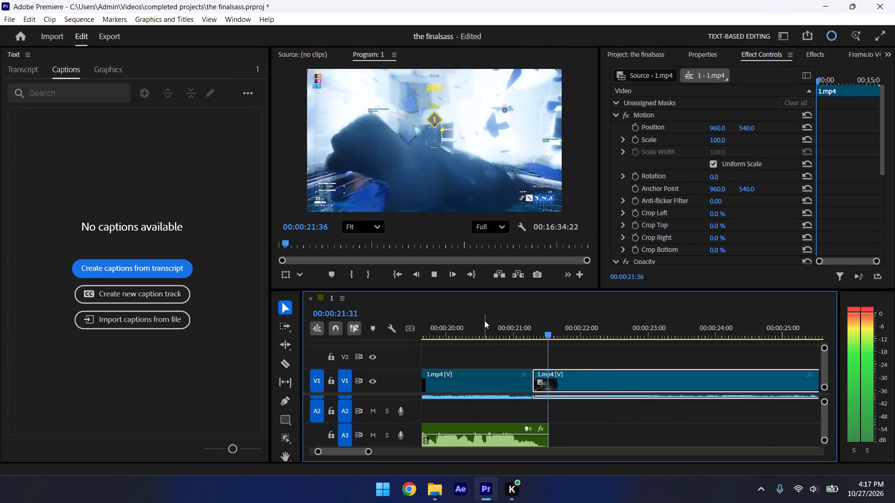
key("ctrl+s")
left_click(613, 431)
key("space")
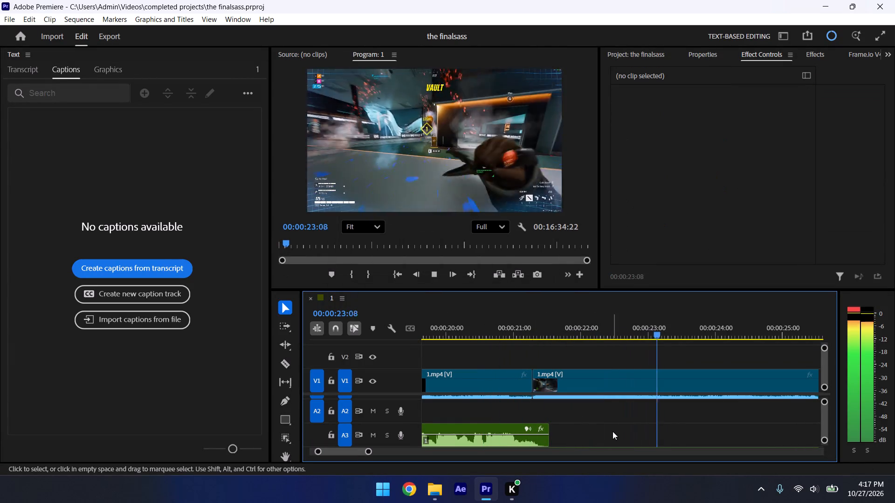
key("space")
key("space")
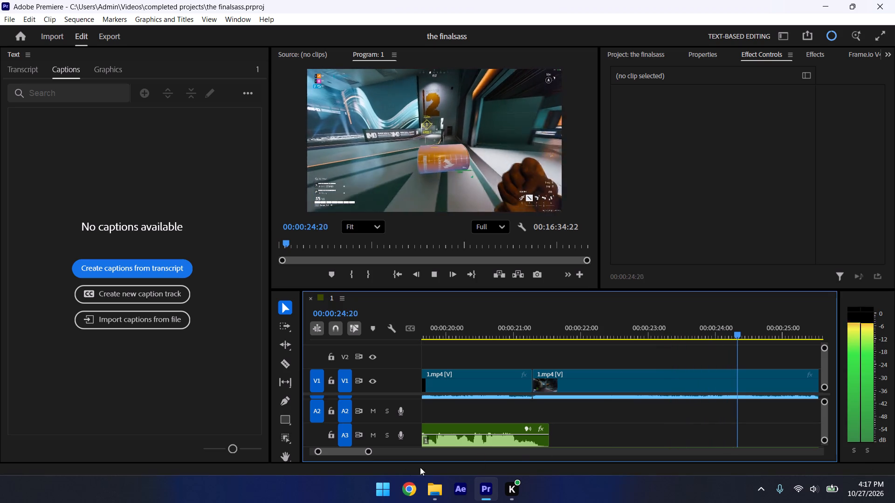
key("space")
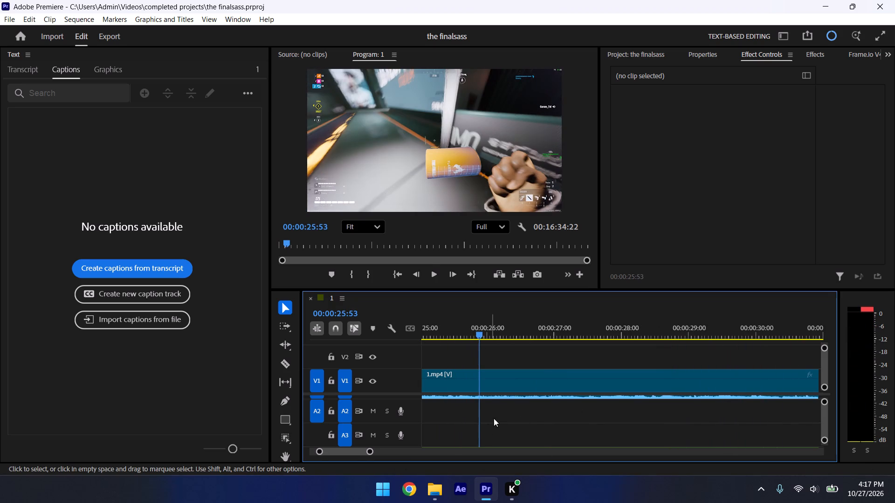
Save the project and play the sequence from the beginning to check the voice and music levels.
scroll(495, 418, "down", 12)
scroll(495, 418, "up", 4, "ctrl")
scroll(456, 383, "down", 6, "ctrl")
scroll(463, 428, "down", 4, "ctrl")
key("ctrl+s")
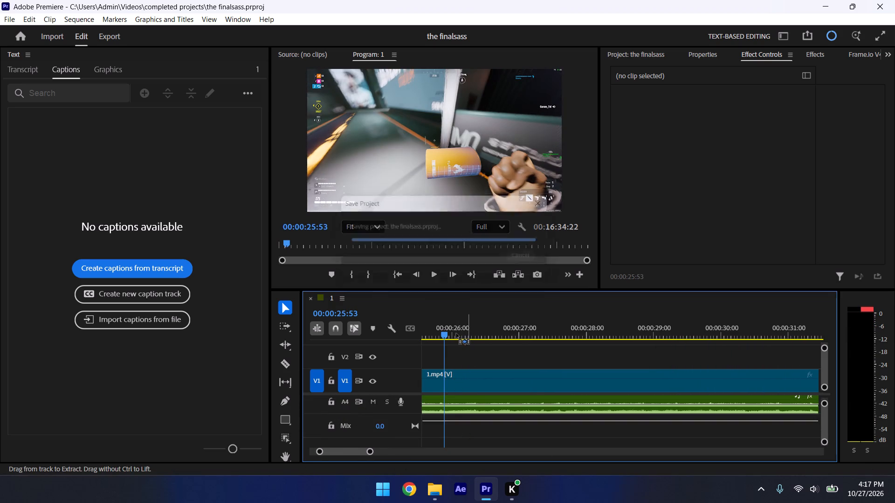
left_click_drag(446, 327, 170, 328)
key("space")
left_click_drag(365, 453, 408, 459)
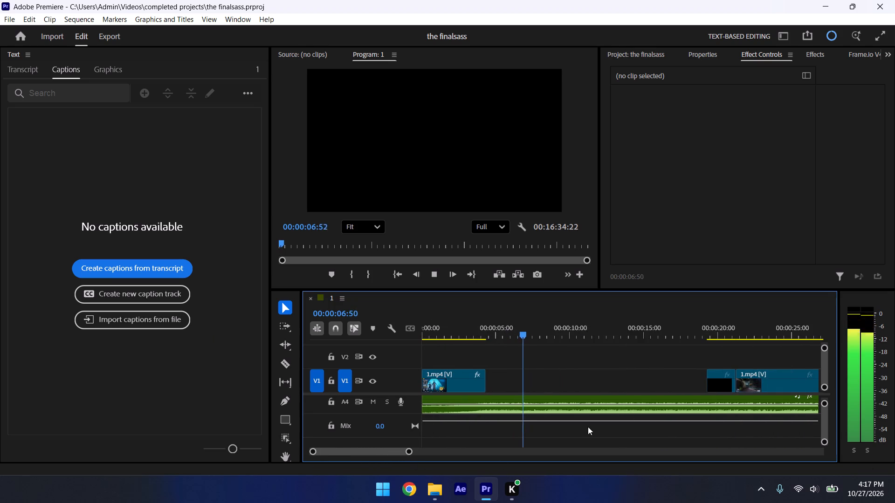
scroll(654, 420, "up", 6, "ctrl")
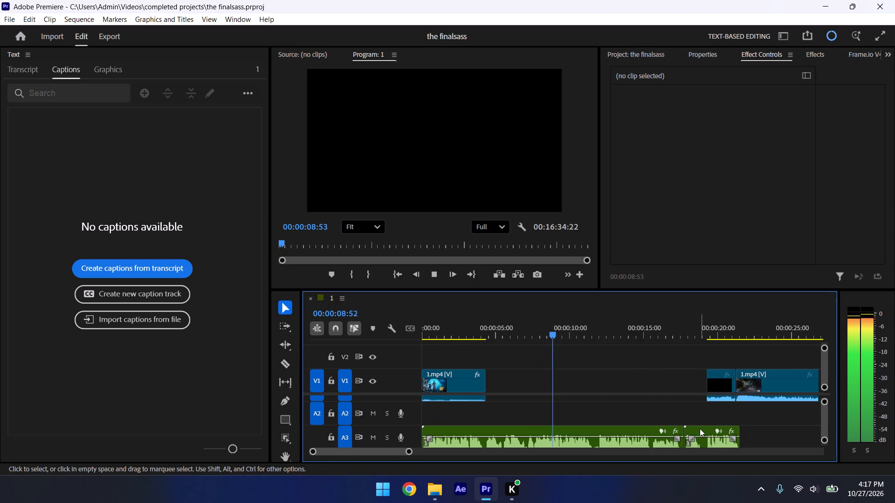
left_click(700, 428)
left_click(775, 418)
key("ctrl+s")
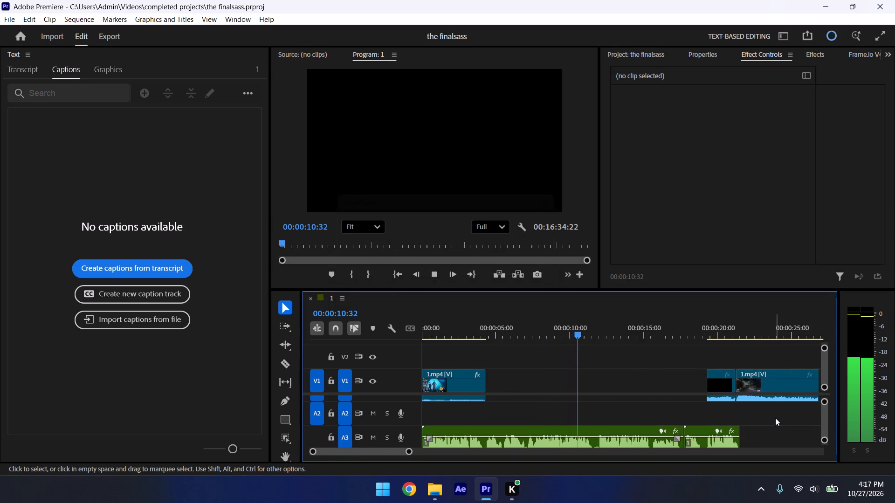
Set the THE FINALS Main Theme music clip's volume level to -7.8 dB, listen around 00:00:20 to 00:00:23, and save the project.
key("space")
scroll(775, 418, "down", 4)
scroll(774, 418, "down", 2, "ctrl")
left_click(645, 439)
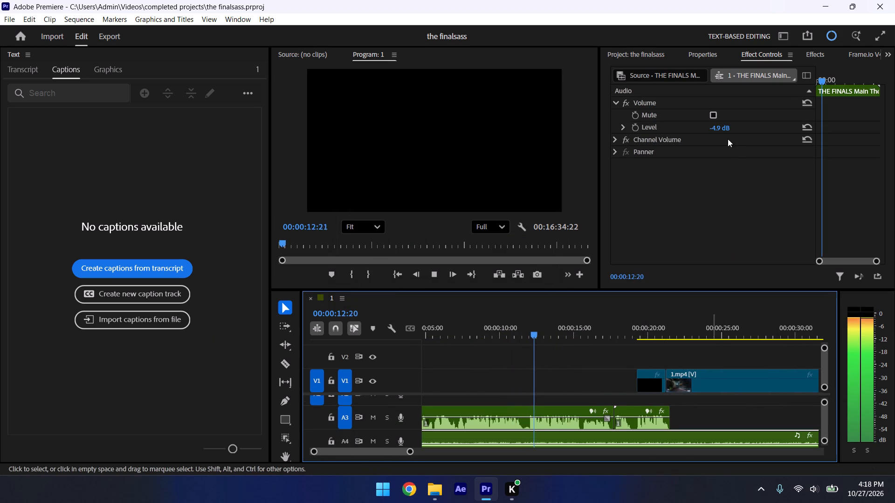
left_click(718, 131)
left_click(686, 421)
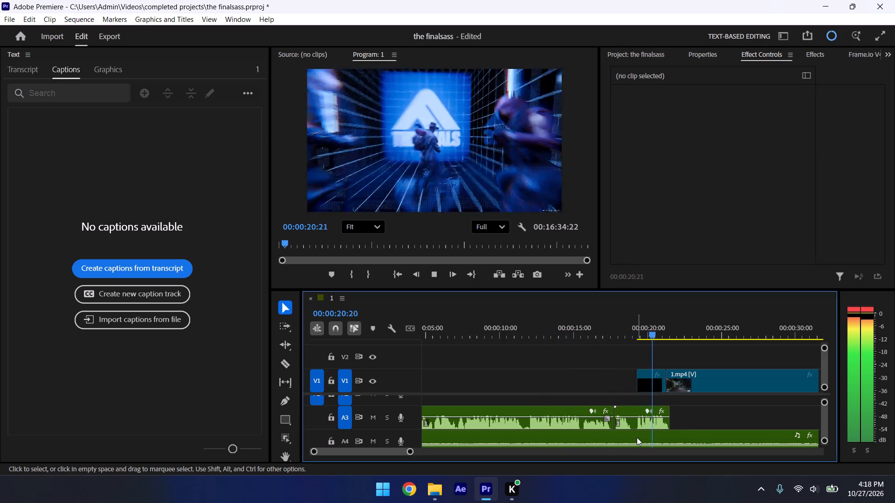
key("space")
left_click(672, 333, "shift")
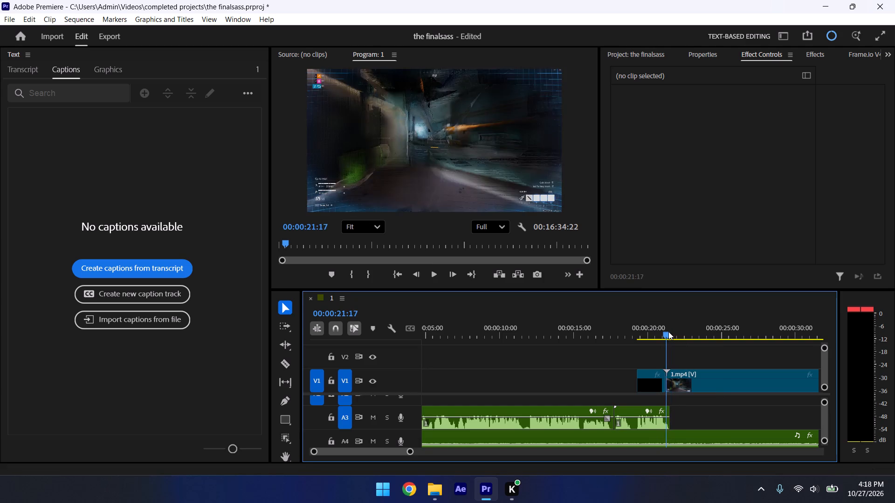
key("space")
scroll(725, 405, "down", 2)
scroll(724, 407, "down", 2, "ctrl")
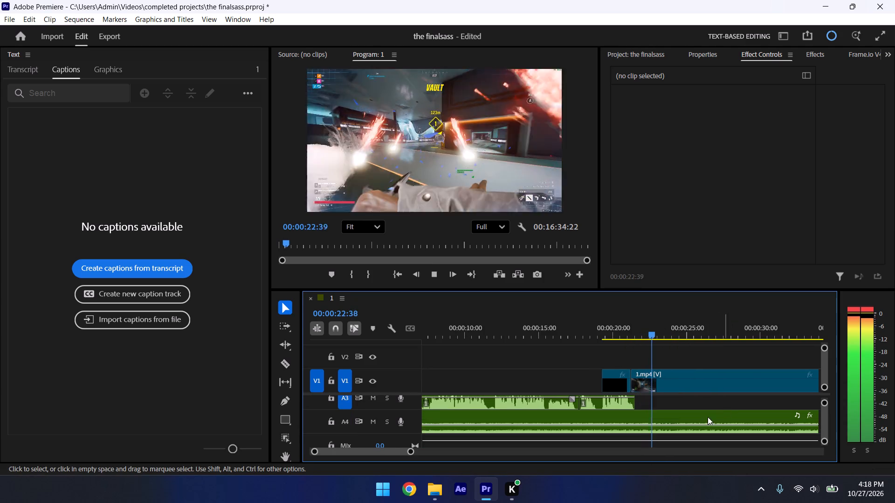
key("space")
left_click(695, 415)
key("ctrl+s")
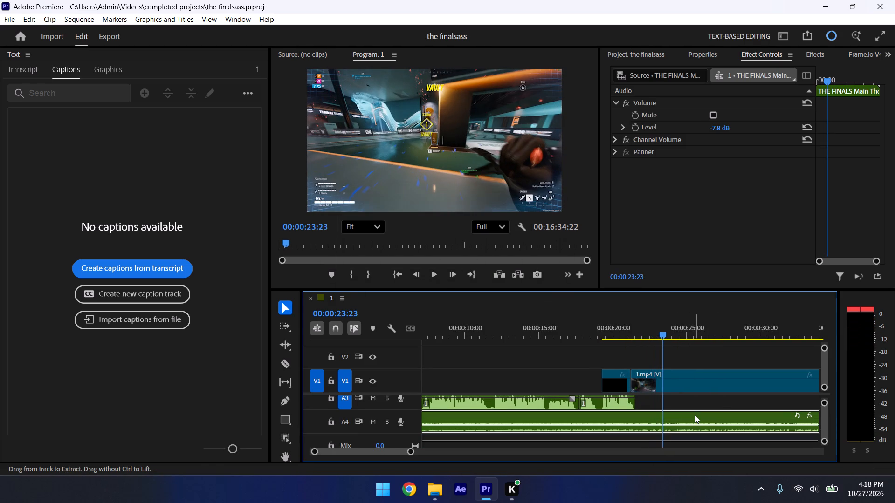
Play on to 00:00:27:00, split the music clip on A4 there, and delete the part after the cut.
key("space")
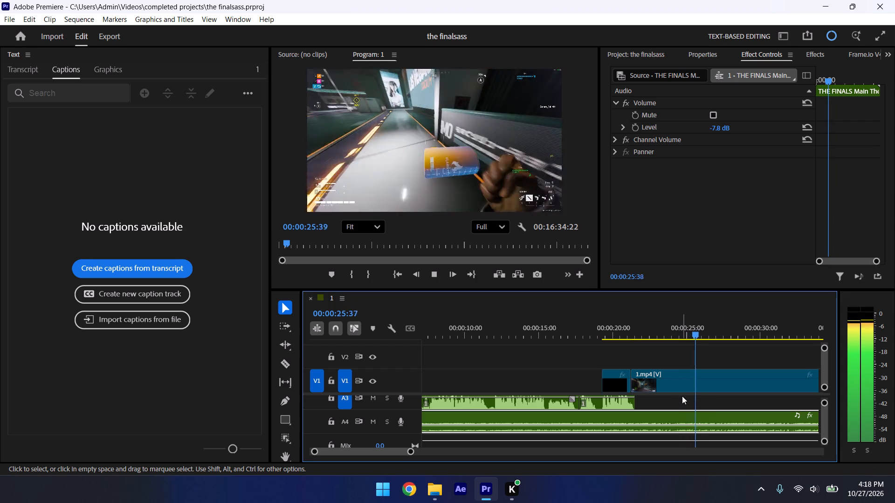
key("space")
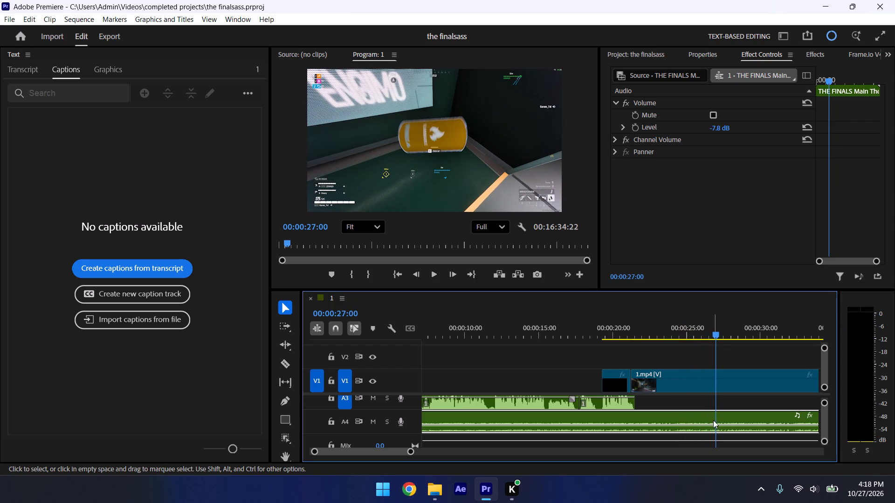
key("ctrl+k")
key("ctrl+k")
left_click(751, 416)
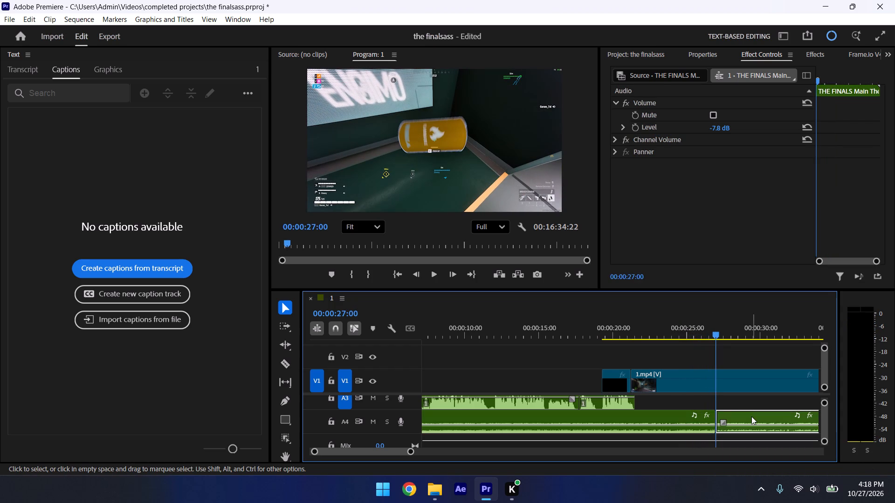
key("Delete")
Add a fade-out to the music's end, save, play it back, and lengthen the fade to start at about 00:00:20:30.
left_click_drag(709, 421, 685, 421)
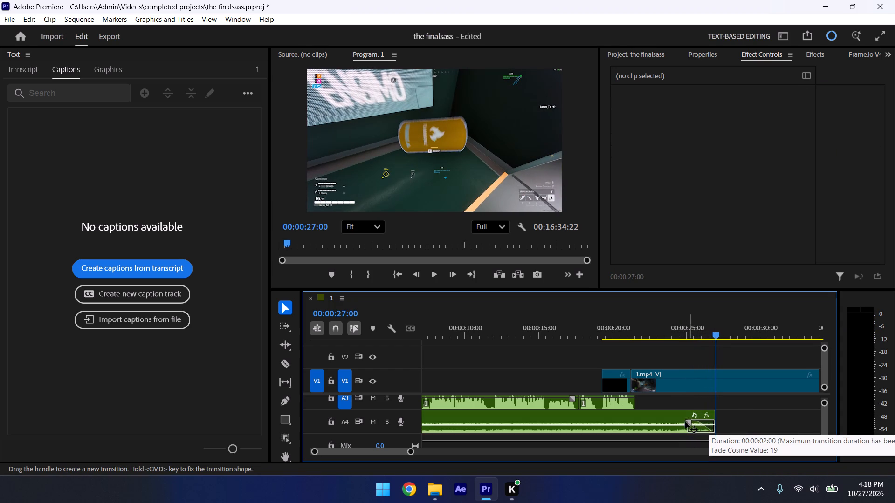
left_click_drag(685, 421, 676, 423)
key("ctrl+s")
left_click_drag(673, 332, 618, 328)
key("space")
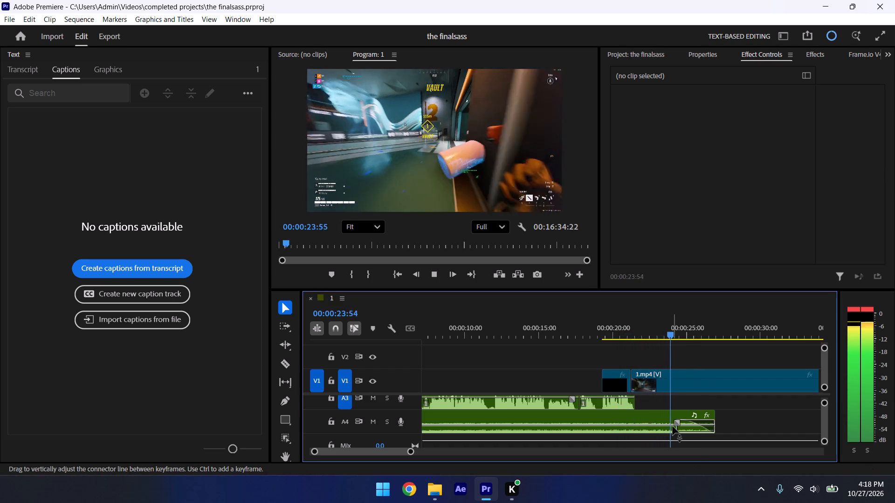
key("space")
left_click_drag(677, 422, 622, 418)
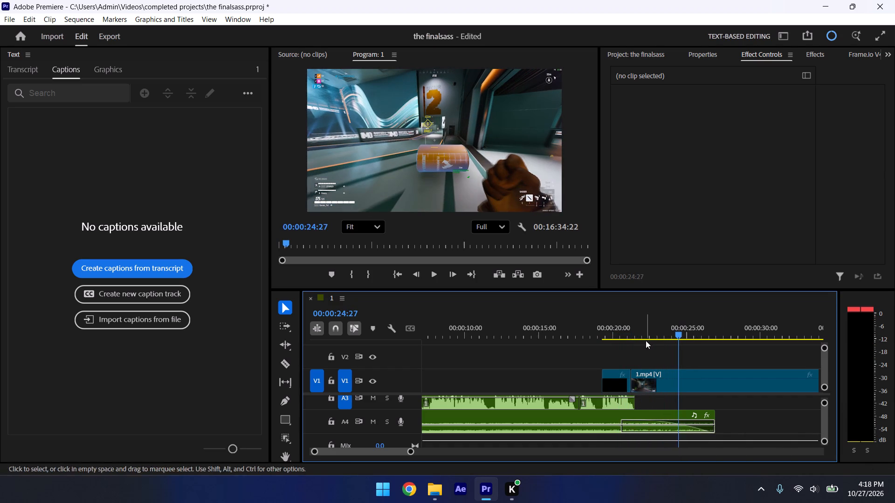
Replay the music fade, trim the music clip's end back to about 00:00:24:10, check it again, and save the project.
left_click_drag(642, 338, 606, 339)
key("space")
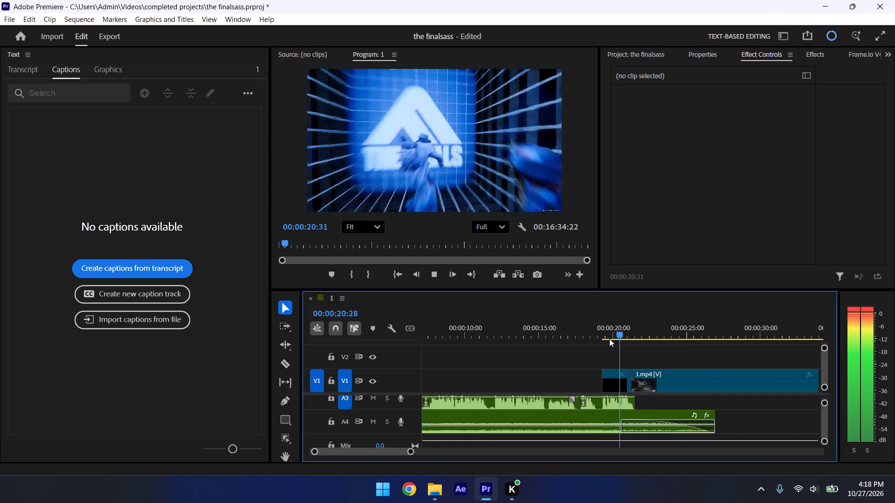
key("space")
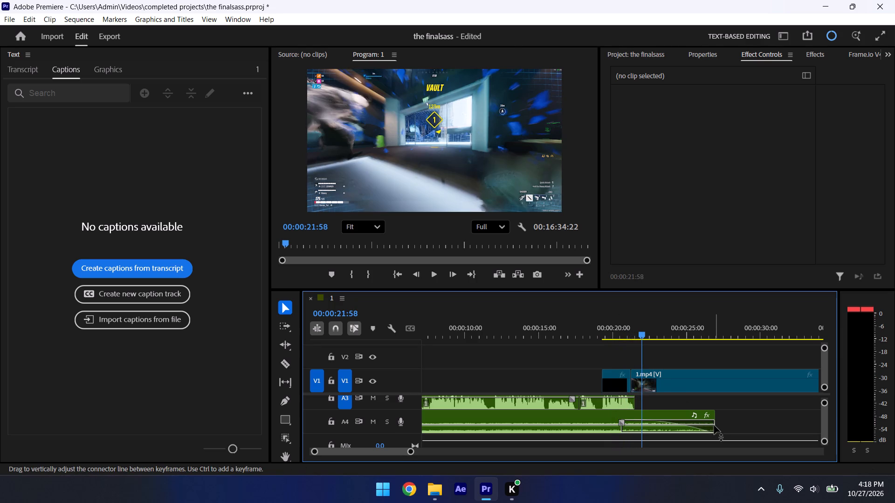
left_click_drag(717, 420, 677, 421)
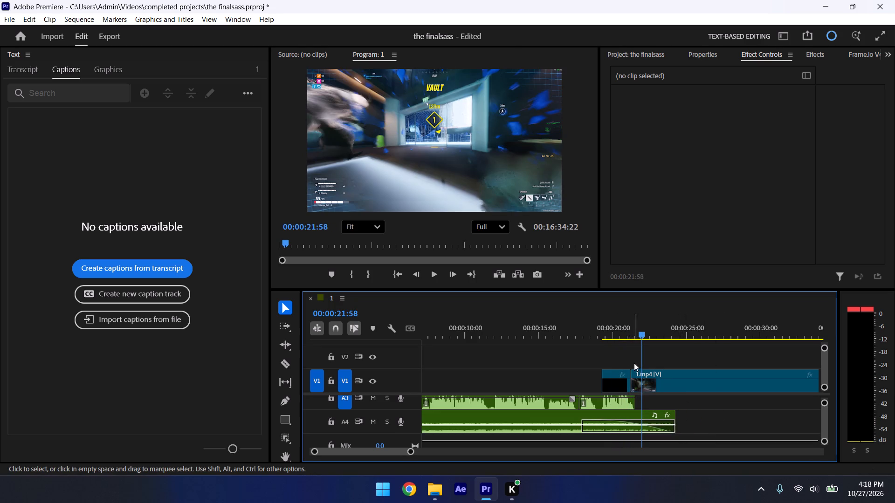
left_click_drag(620, 354, 609, 352)
left_click_drag(633, 352, 612, 347)
left_click_drag(620, 338, 598, 335)
key("space")
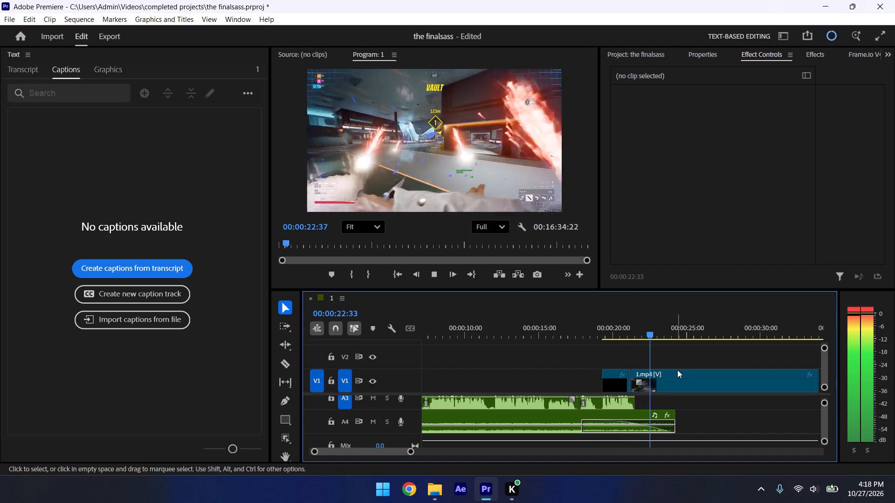
key("ctrl+s")
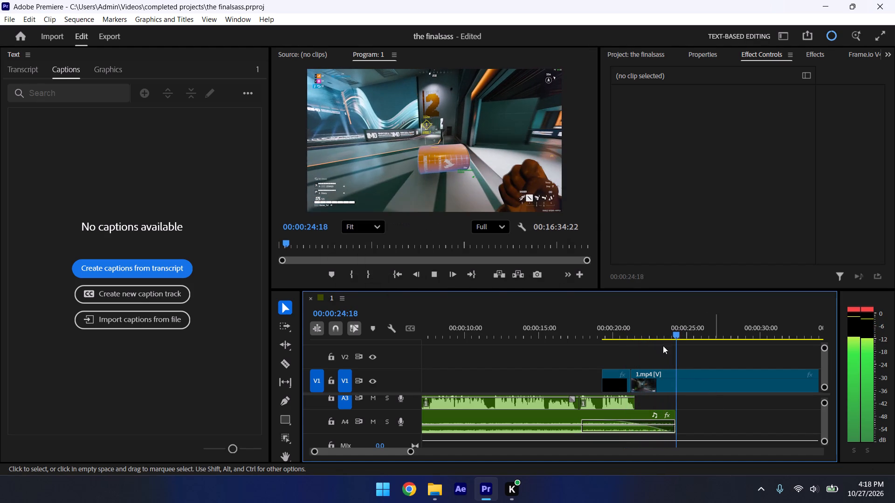
Replay from before the music fade and review the 1.mp4 gameplay and its audio through to 00:00:36:16.
left_click_drag(631, 320, 581, 310)
key("space")
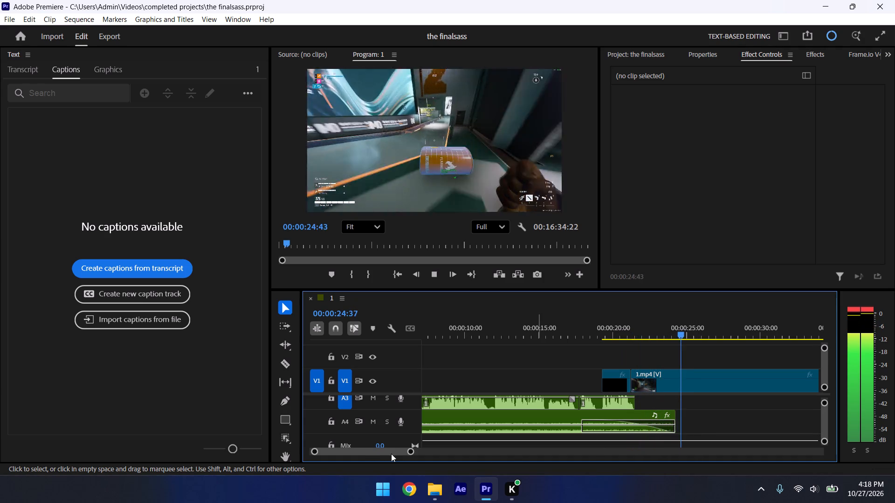
left_click_drag(314, 449, 338, 457)
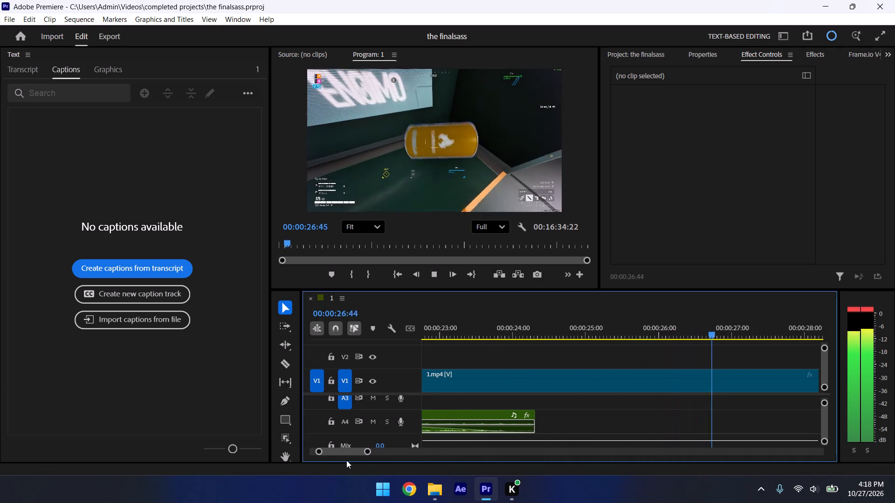
key("space")
key("space")
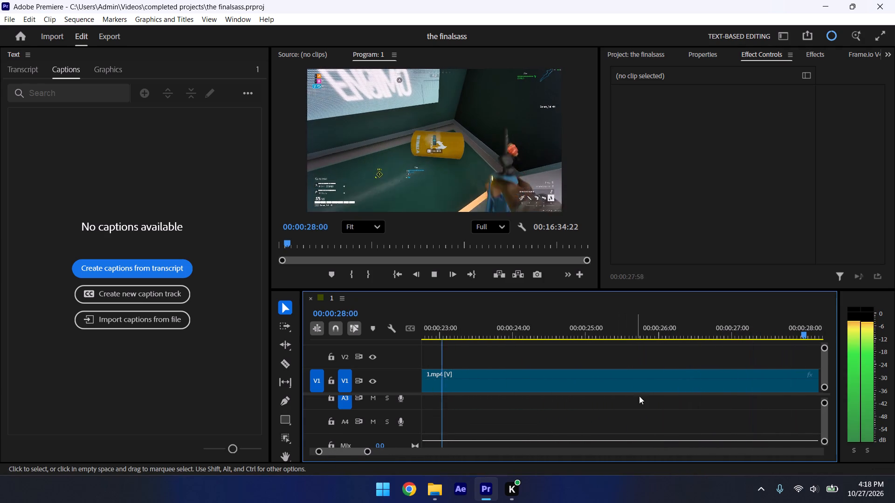
scroll(642, 405, "up", 6, "ctrl")
key("space")
key("space")
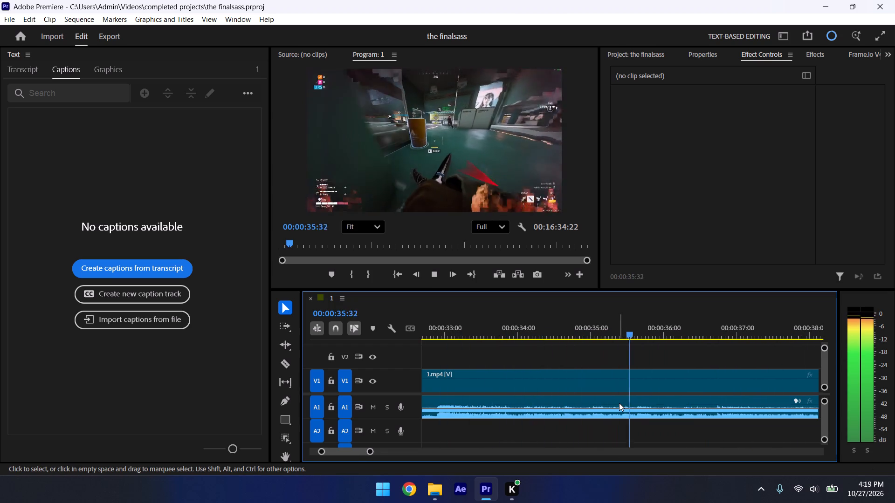
key("space")
Open 1.mp4 from the 1st vid folder in VLC, review the footage up to about 02:35, and return to Premiere.
left_click(442, 483)
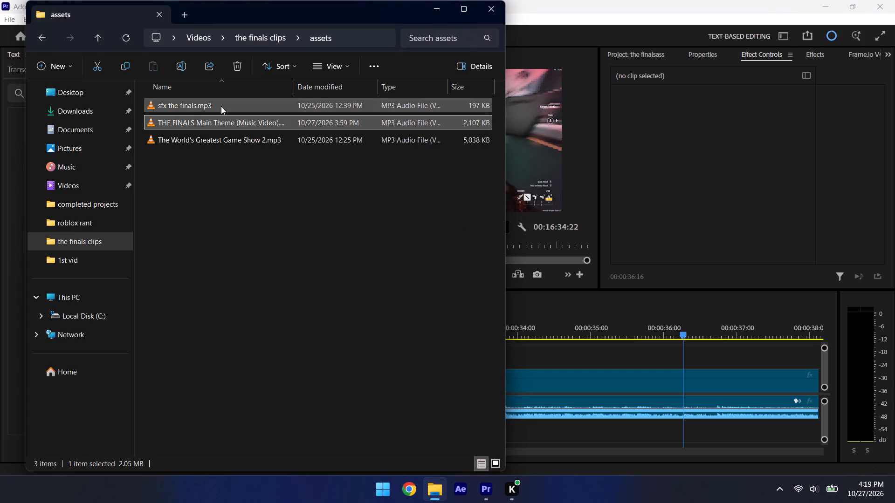
left_click(39, 37)
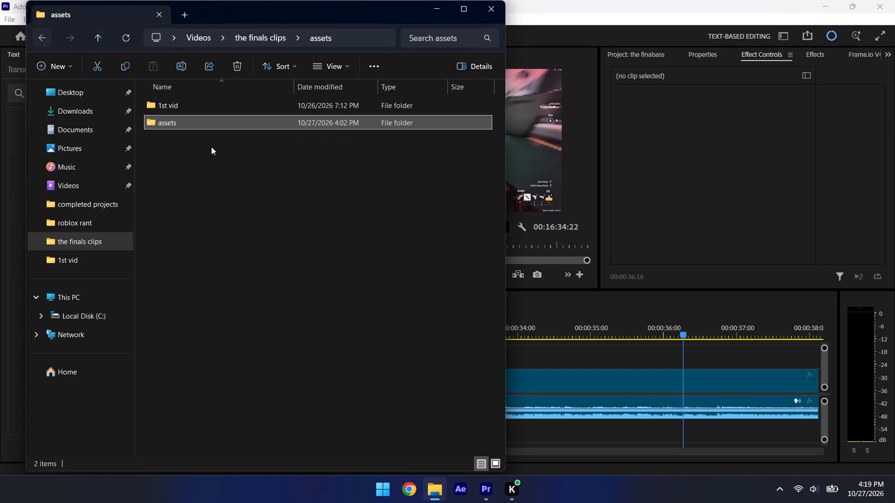
double_click(256, 108)
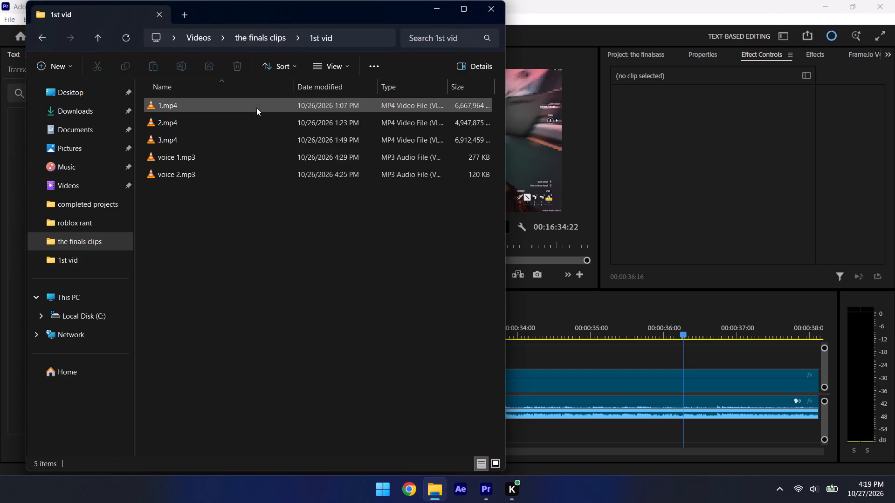
double_click(256, 108)
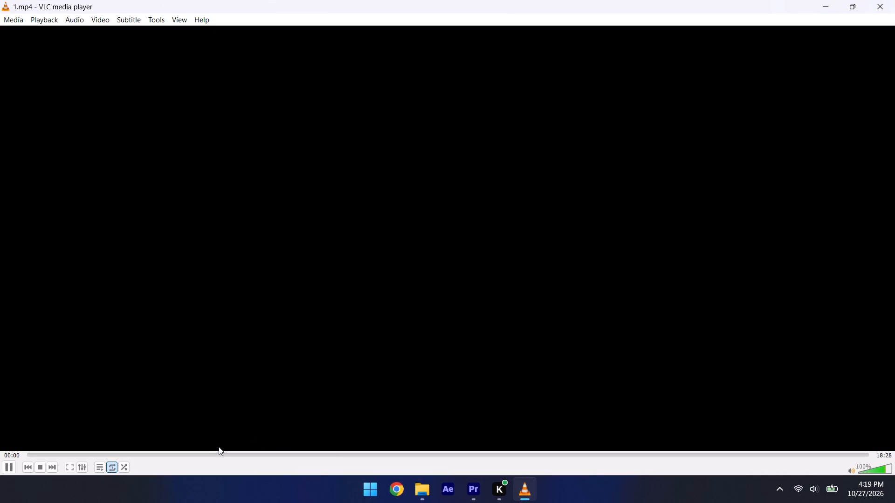
left_click(213, 453)
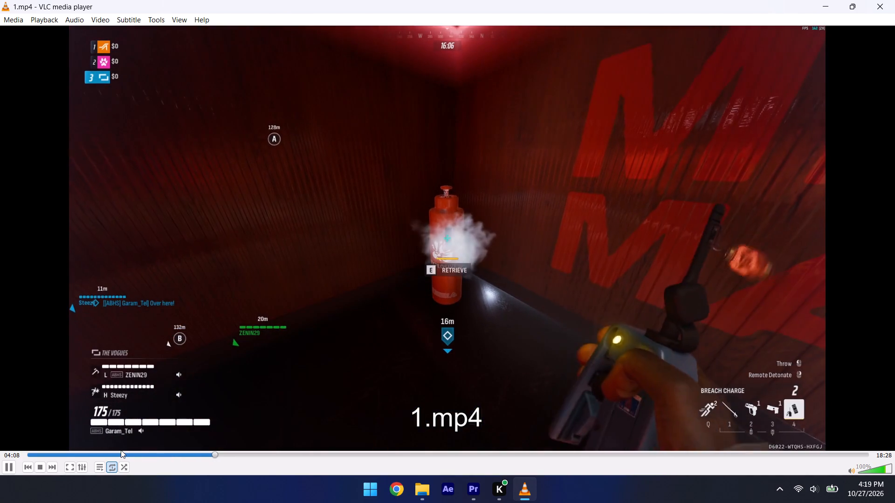
left_click(121, 450)
left_click(76, 451)
left_click(89, 455)
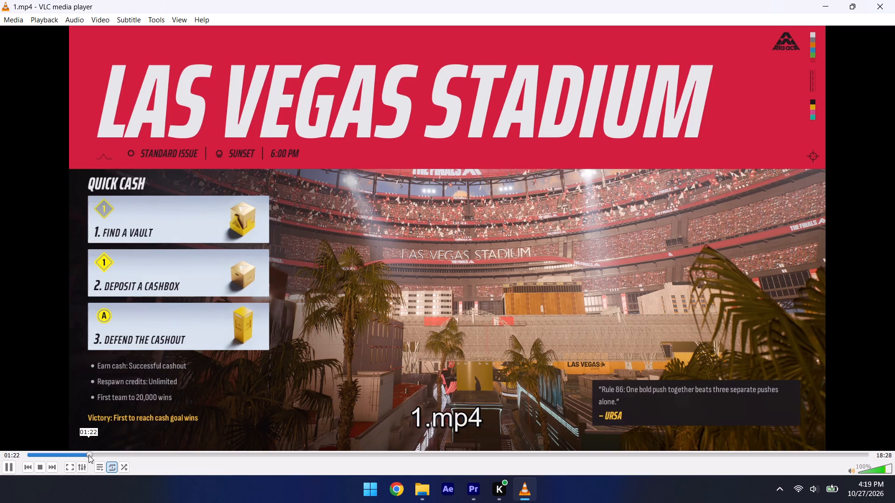
left_click(98, 454)
left_click(110, 451)
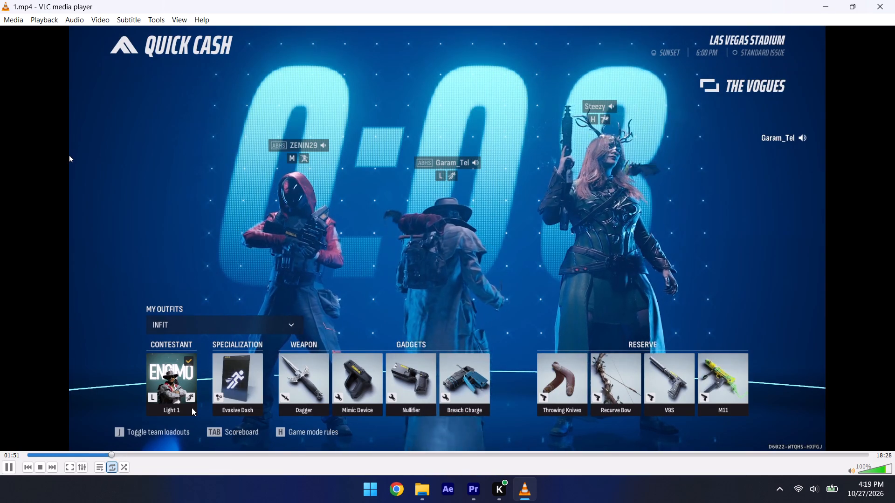
key("Right")
key("Right")
key("Right")
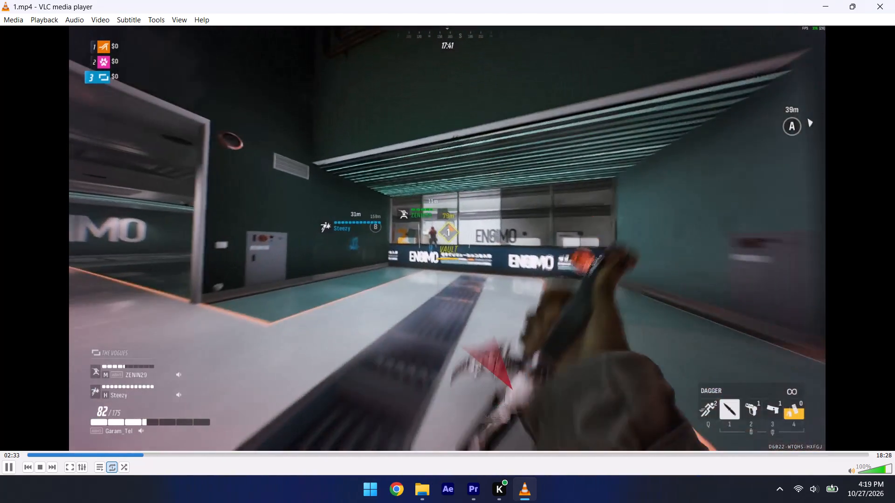
key("space")
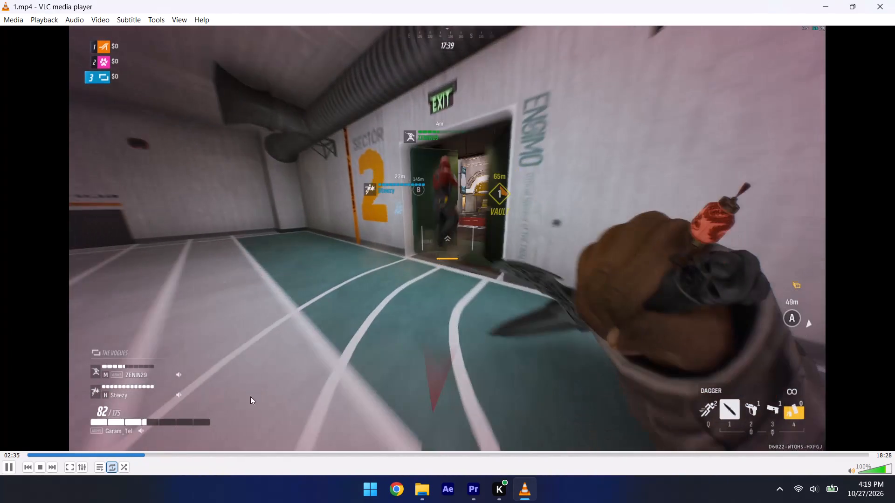
left_click(894, 0)
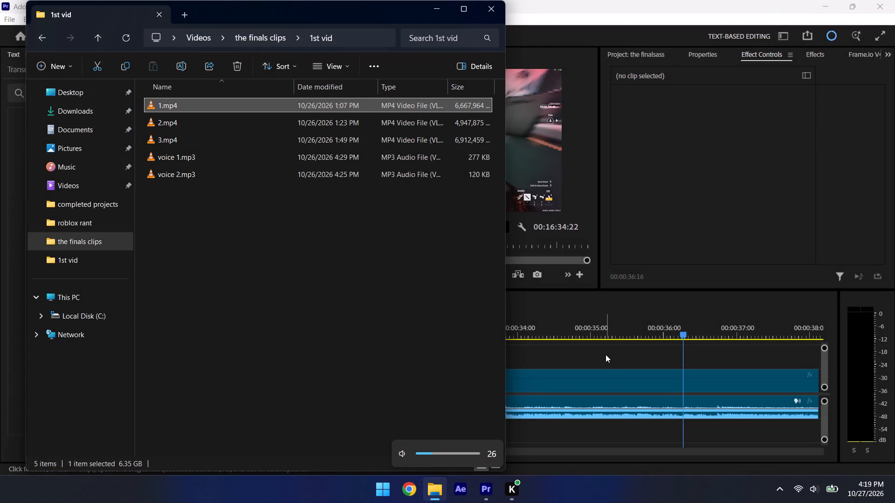
left_click(612, 357)
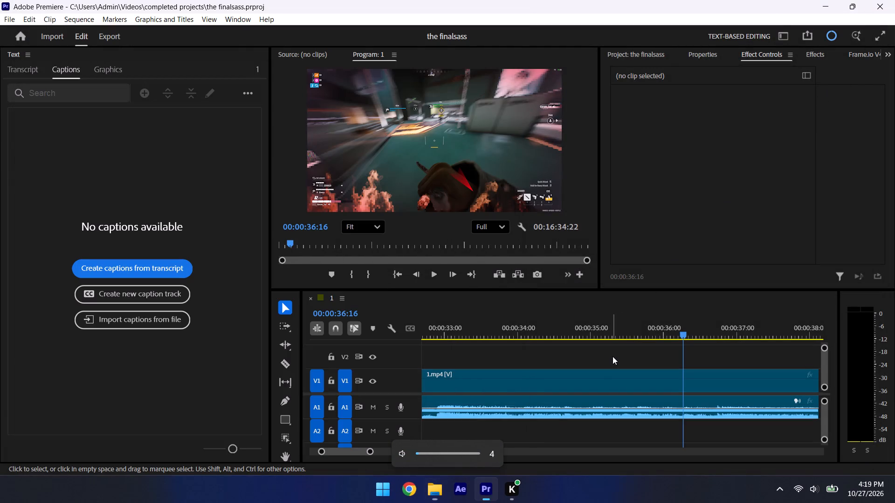
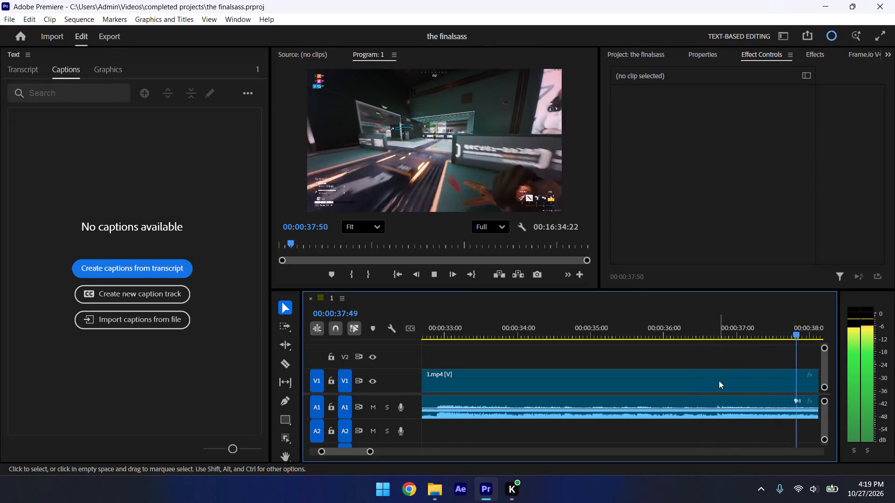
Show the playing 1.mp4 gameplay full screen to review the footage from about 00:00:37:50.
key("ctrl+grave")
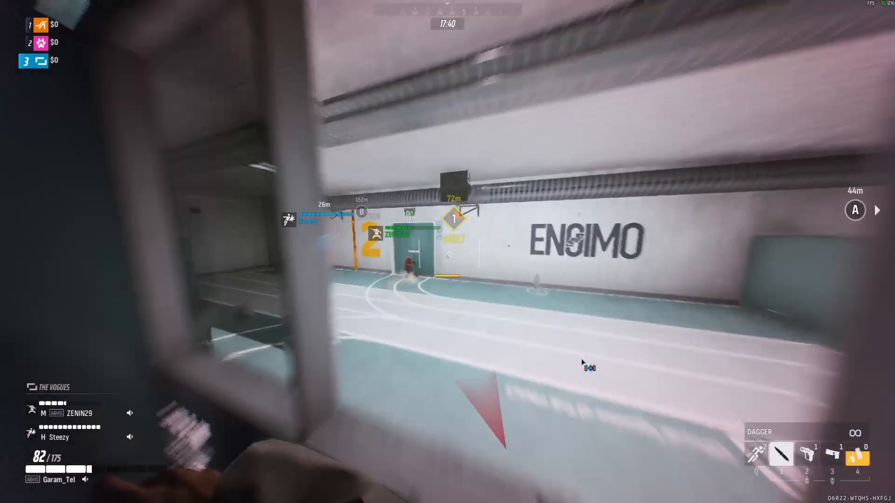
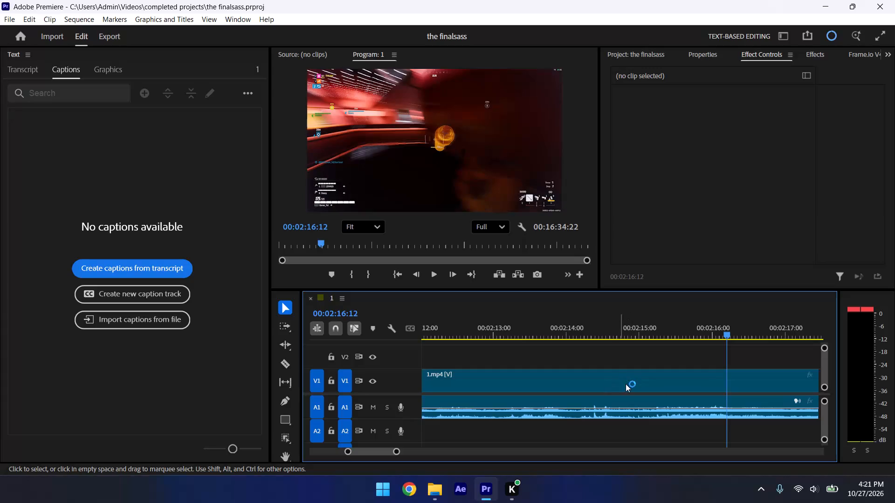
Split the 1.mp4 gameplay clip at the white flash at 00:02:06:28, save the project, and delete the portion before the cut.
left_click_drag(721, 330, 703, 333)
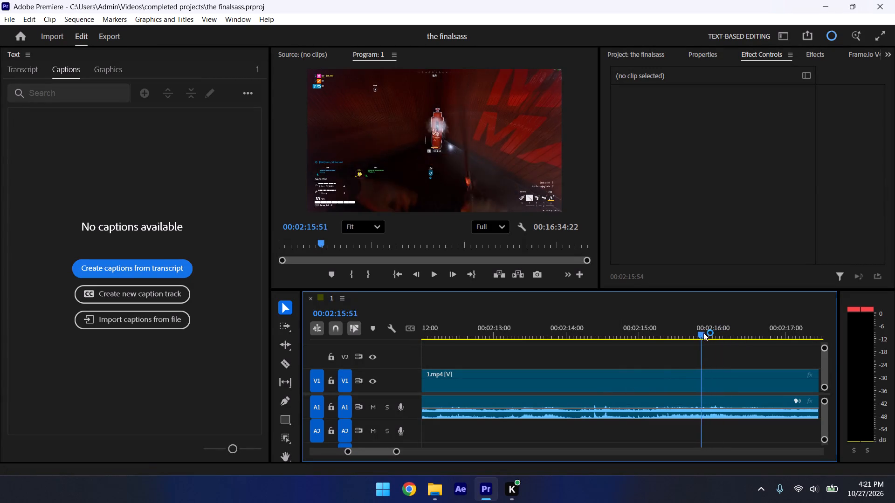
left_click_drag(703, 333, 560, 346)
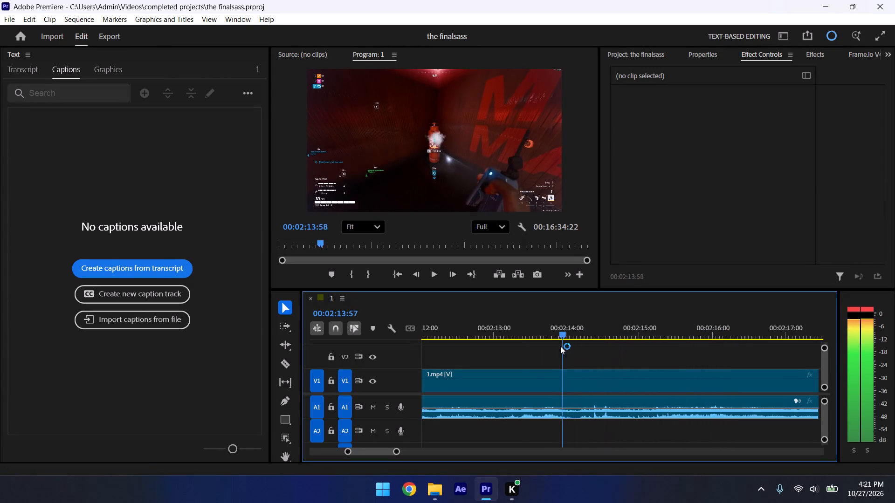
left_click_drag(560, 346, 416, 371)
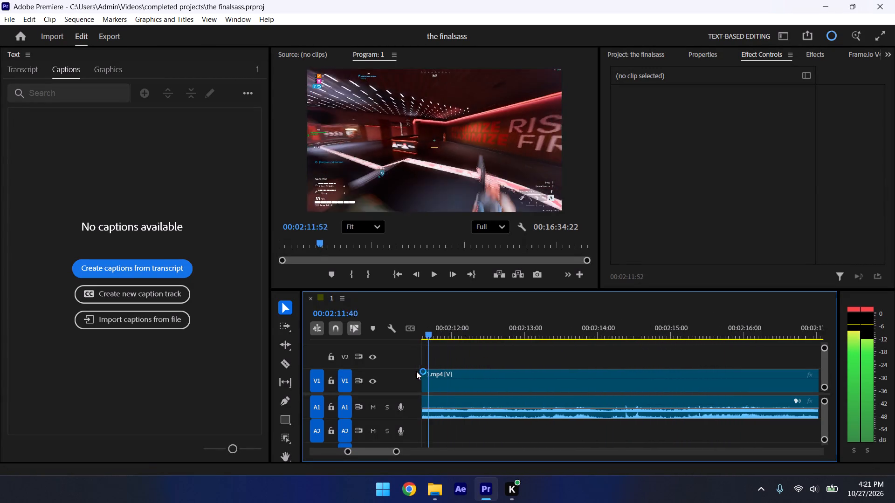
left_click_drag(416, 371, 423, 368)
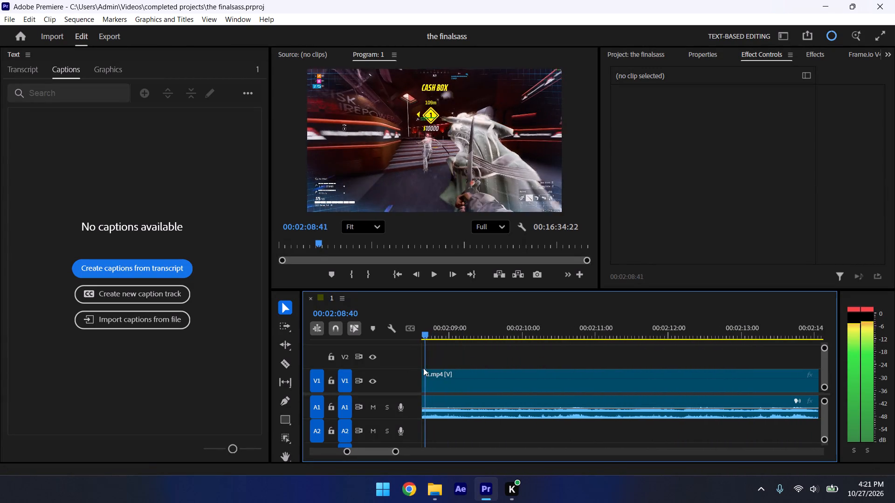
left_click_drag(423, 368, 434, 372)
key("Left")
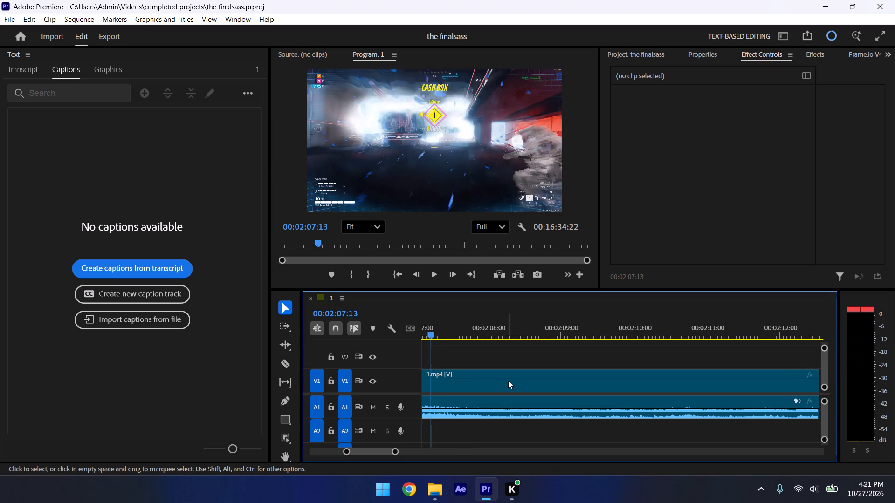
key("Left")
key("Left")
key("Left")
key("Left")
key("Left")
key("Left")
key("Left")
key("Left")
key("Left")
key("Left")
key("Left")
key("Left")
key("Left")
key("Left")
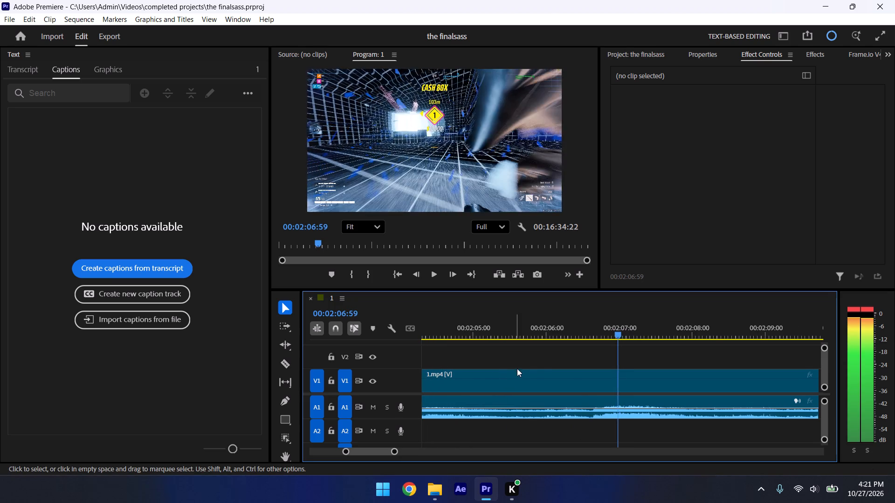
key("Left")
key("Left")
key("Left")
key("Left")
key("Left")
key("Left")
key("Left")
key("Left")
key("Left")
key("Left")
key("Left")
key("Left")
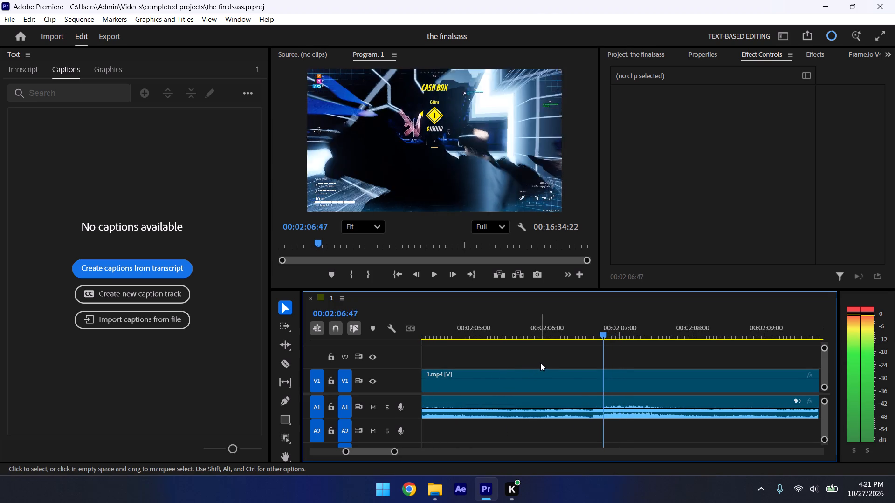
key("Left")
key("Left")
key("Left")
key("Left")
key("Left")
key("Left")
key("Left")
key("Left")
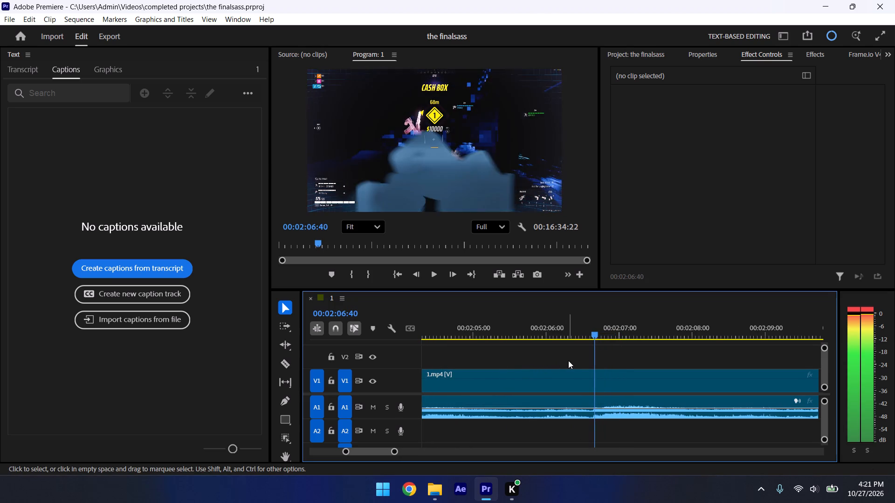
key("Left")
key("Left")
key("Left")
key("Left")
key("Left")
key("Left")
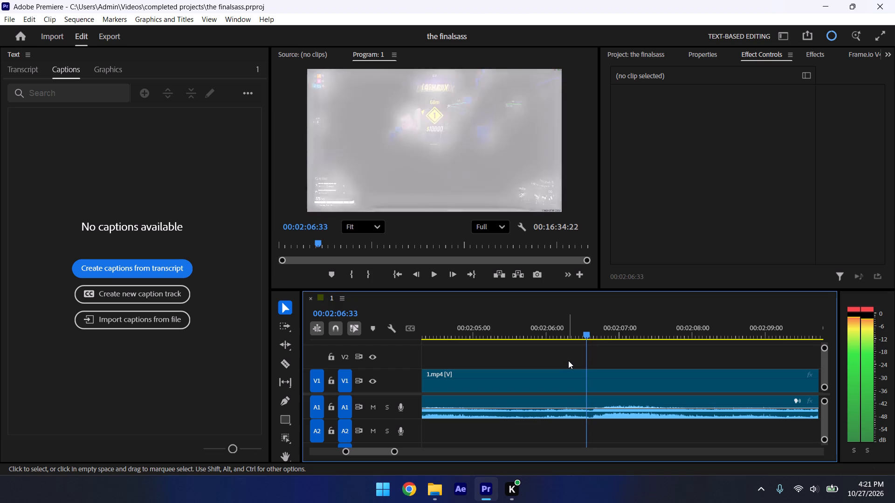
key("Left")
key("Left")
key("Left")
key("Left")
key("Left")
key("Left")
key("Left")
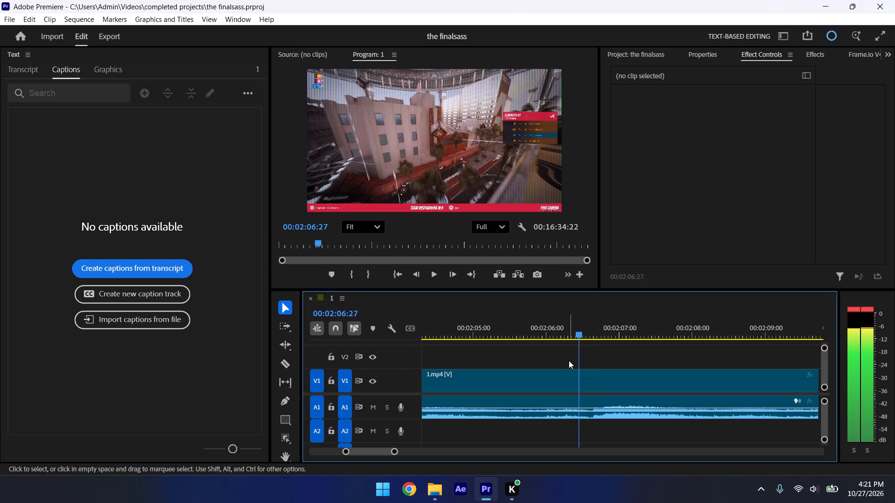
key("Right")
key("Right")
left_click(586, 377)
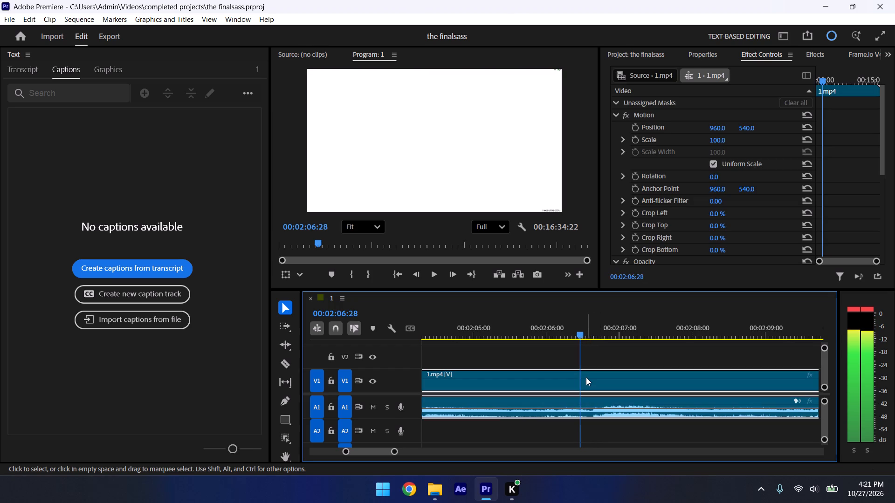
key("ctrl+k")
key("ctrl+s")
key("Delete")
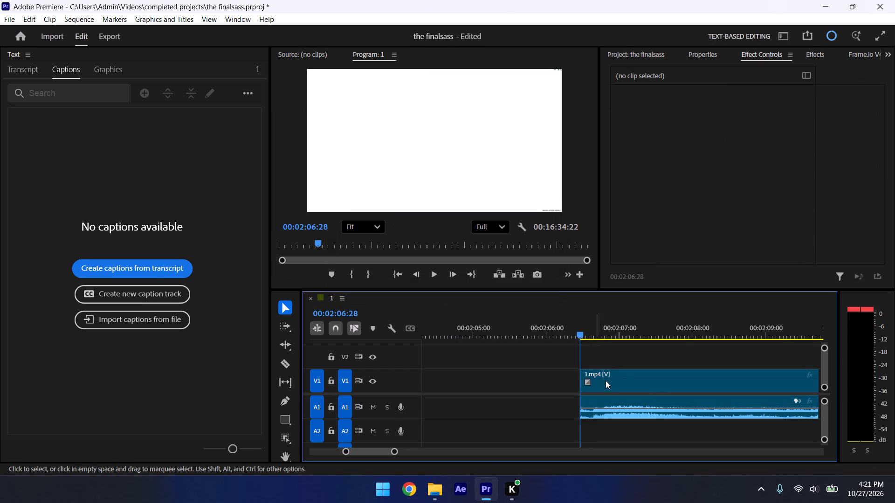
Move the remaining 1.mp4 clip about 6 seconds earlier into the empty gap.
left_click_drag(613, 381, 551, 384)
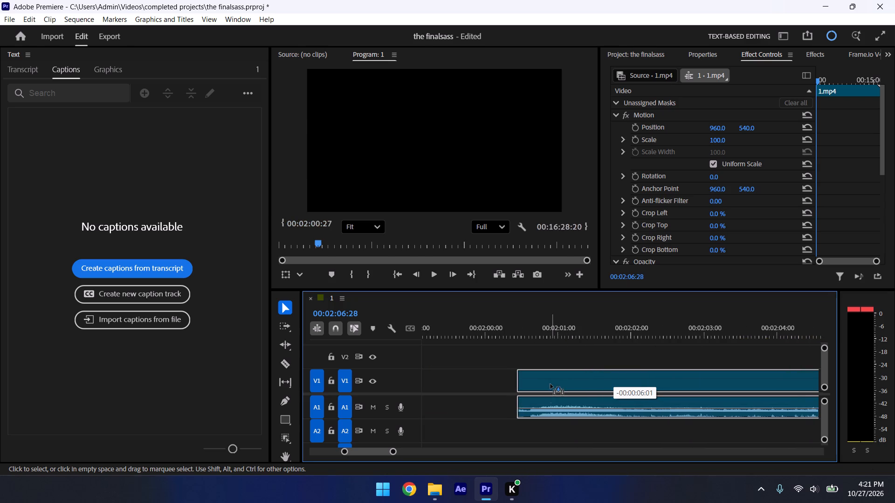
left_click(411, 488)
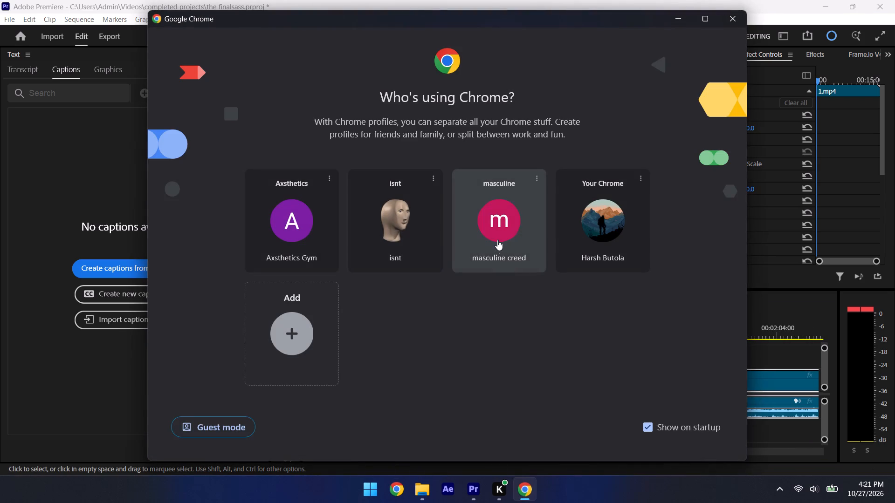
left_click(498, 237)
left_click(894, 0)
Switch to Chrome, search Google for how to move a clip to fill a gap in pr pro, and read the suggested methods.
left_click(413, 483)
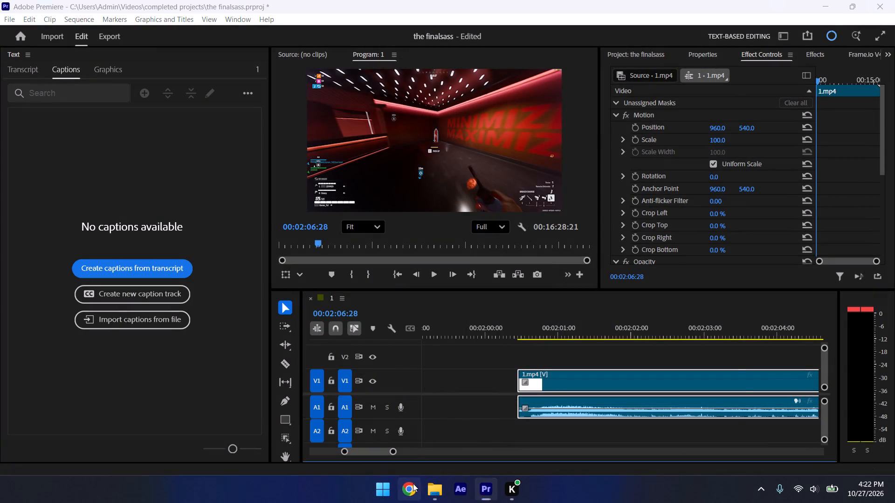
left_click(415, 207)
type("pr pro how to move a clip")
key("BackSpace")
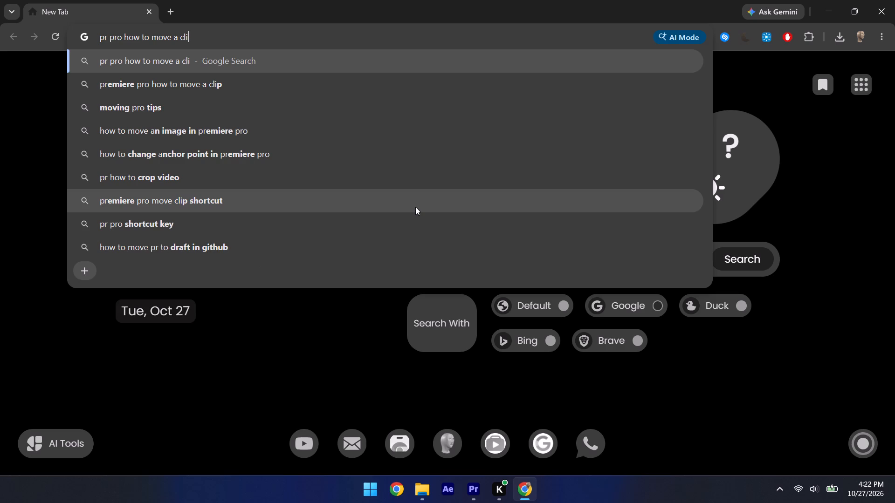
type("ip to fill a gap")
key("Return")
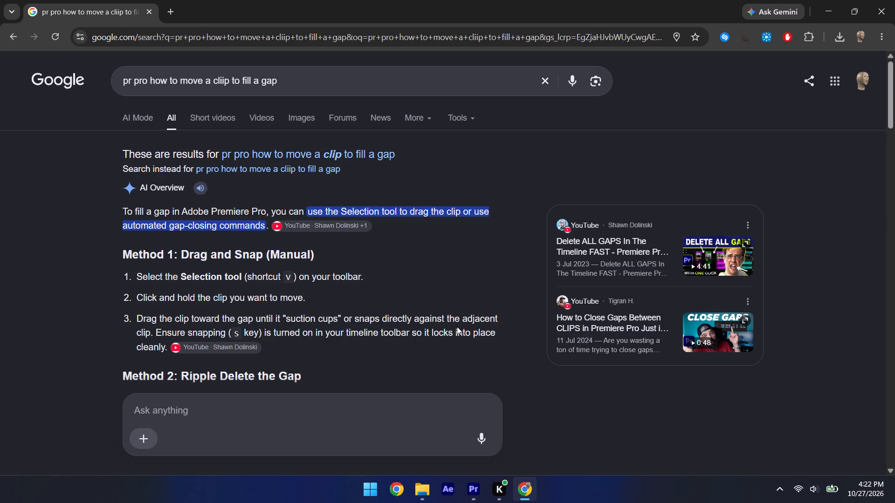
scroll(457, 326, "down", 4)
scroll(336, 259, "down", 2)
scroll(396, 315, "down", 2)
scroll(316, 354, "down", 2)
scroll(381, 263, "up", 6)
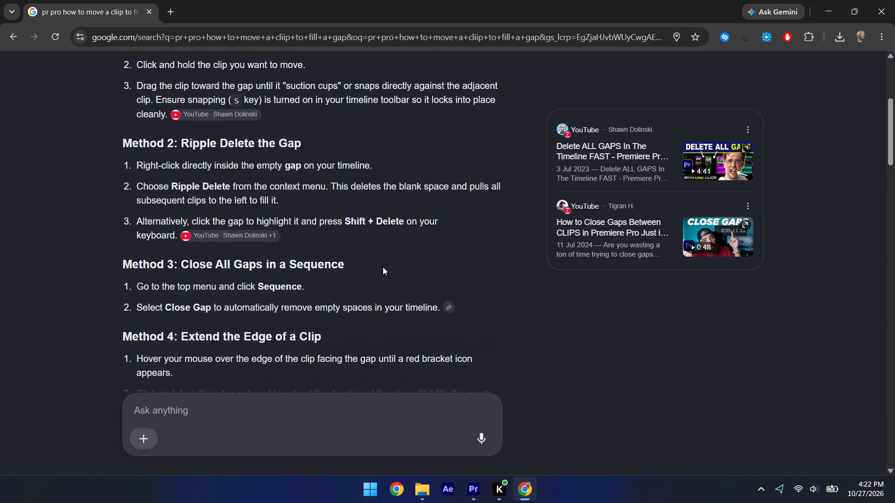
scroll(331, 292, "up", 2)
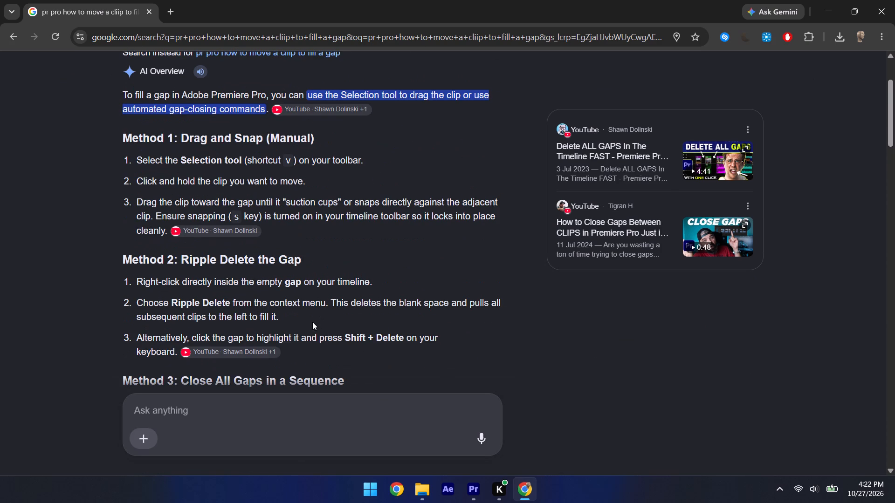
Return to Premiere and ripple delete the empty gap before the trimmed 1.mp4 clip.
left_click(473, 489)
right_click(483, 381)
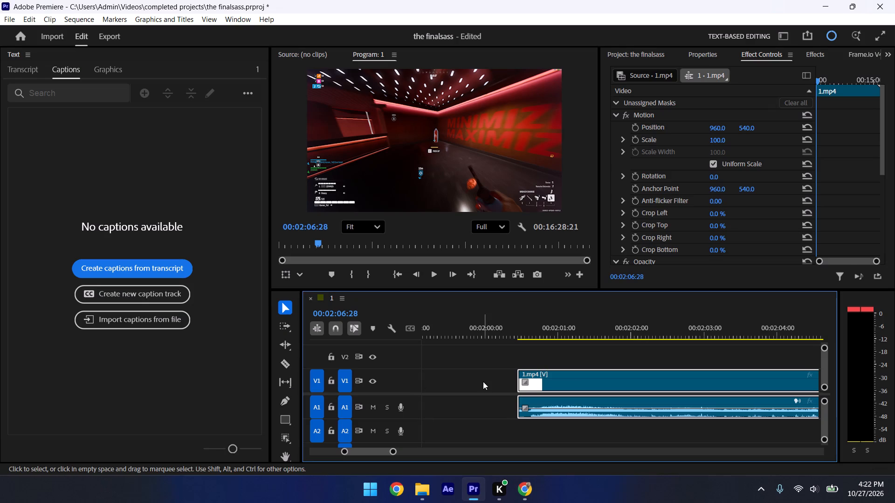
left_click(508, 392)
left_click(562, 353)
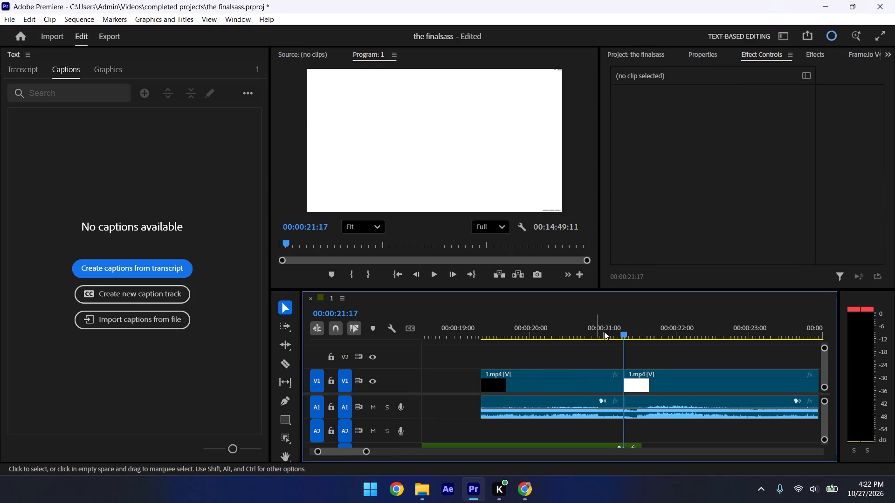
Play back the join between the two 1.mp4 clips at 00:00:21:17.
left_click_drag(603, 325, 576, 326)
key("space")
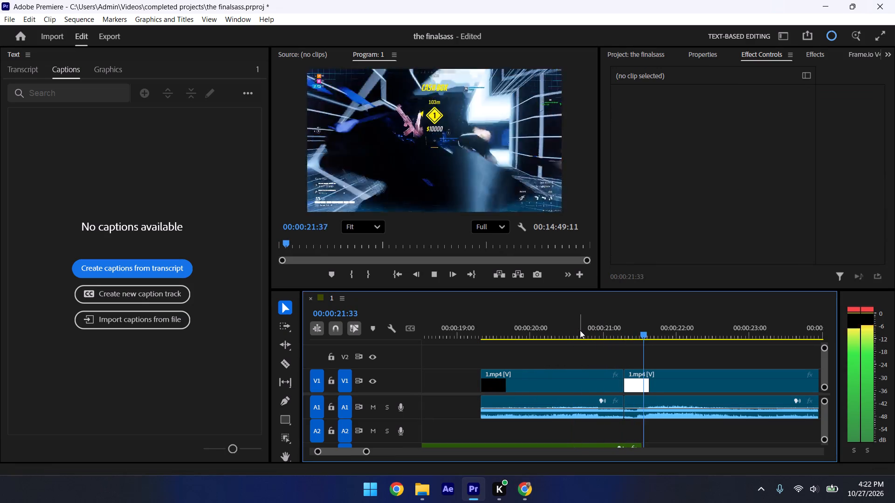
key("space")
Switch to Chrome and close the window with the gap-filling search results.
key("alt+Tab")
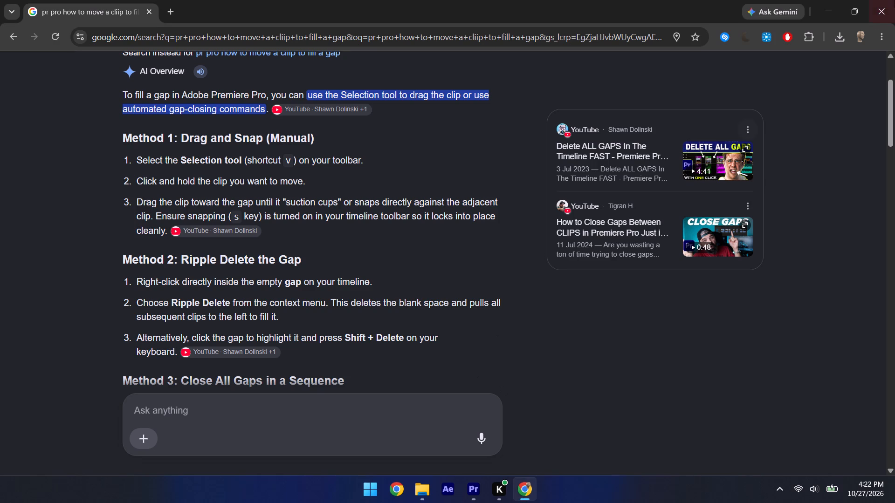
scroll(504, 278, "down", 2)
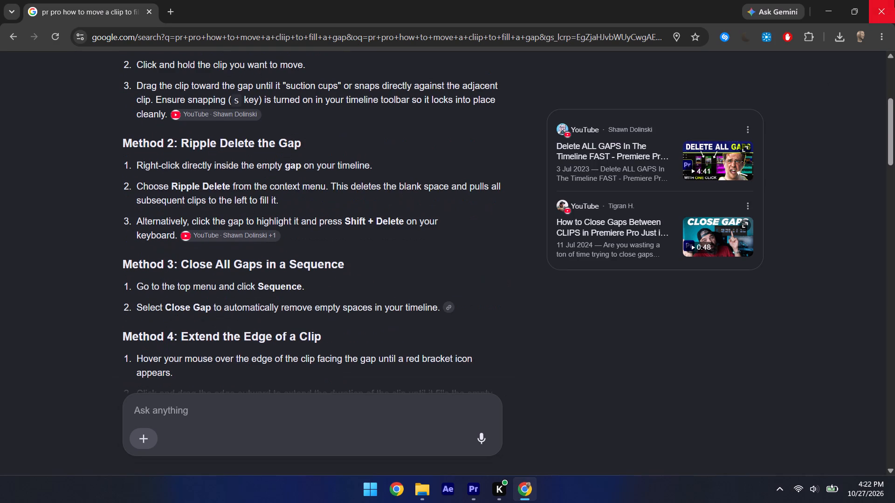
left_click(894, 0)
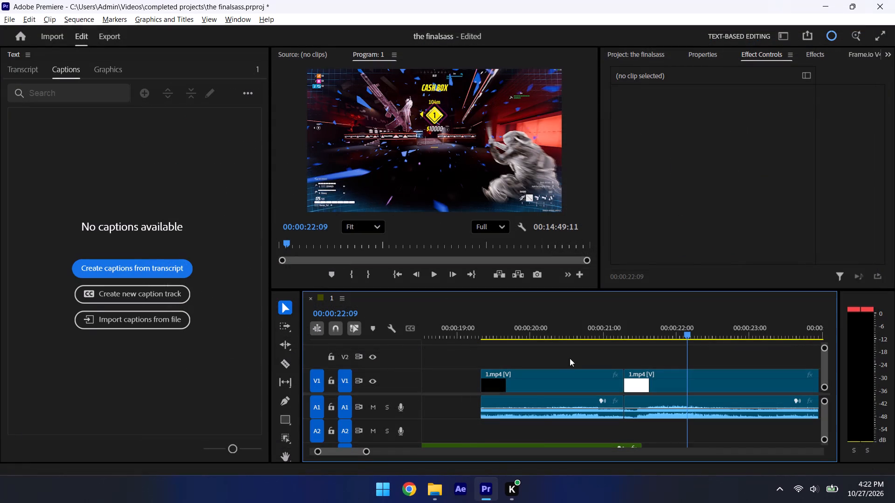
Save the project with the playhead at 00:00:18:59, just before the intro clip.
left_click(570, 358)
left_click_drag(547, 328, 458, 333)
key("ctrl+s")
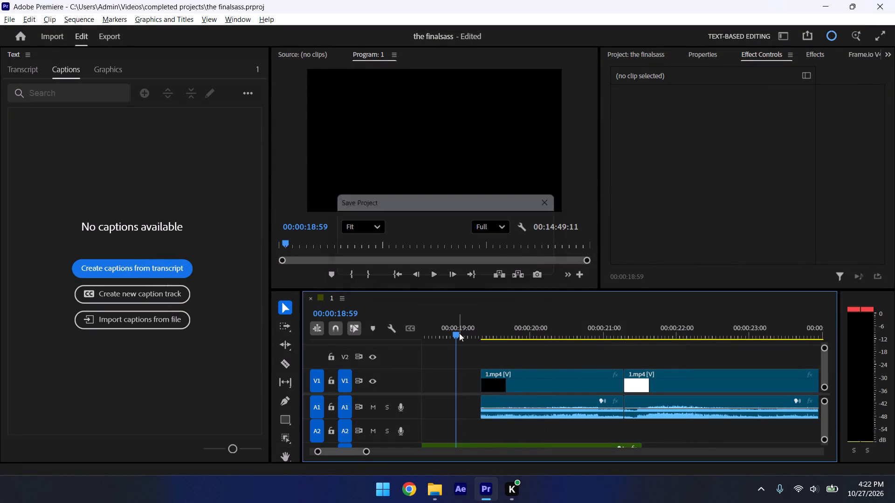
Play the sequence from 00:00:18:59 and replay the transition between the two joined 1.mp4 clips.
key("space")
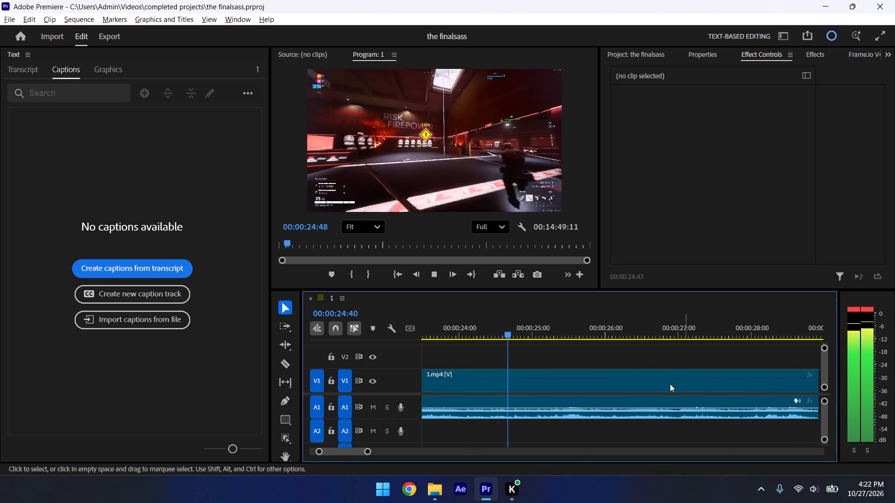
key("space")
left_click_drag(517, 330, 456, 348)
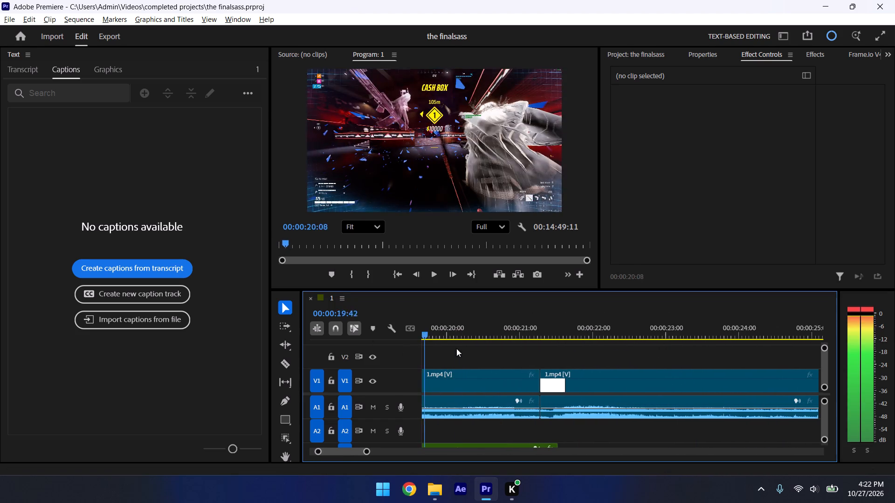
left_click_drag(456, 348, 549, 362)
key("space")
key("space")
Split the second 1.mp4 clip at 00:00:23:56, just before the music on track A4 ends, and save the project.
scroll(578, 436, "down", 2)
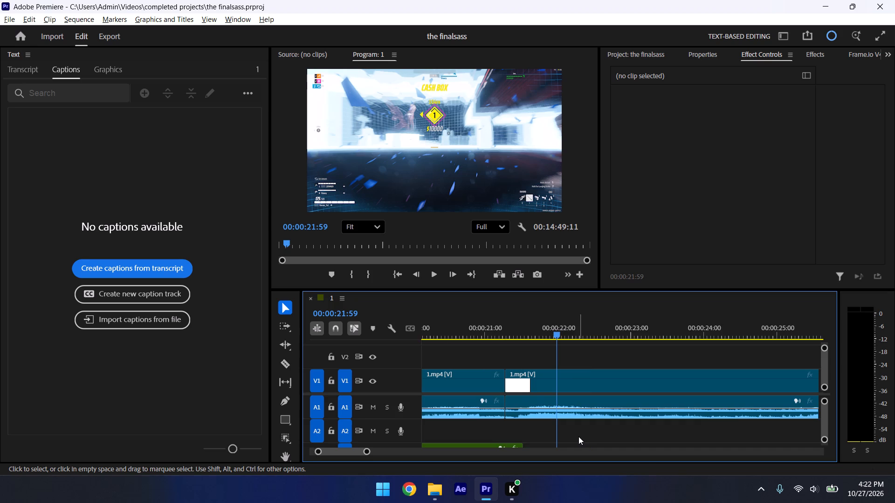
scroll(578, 436, "down", 4, "ctrl")
key("space")
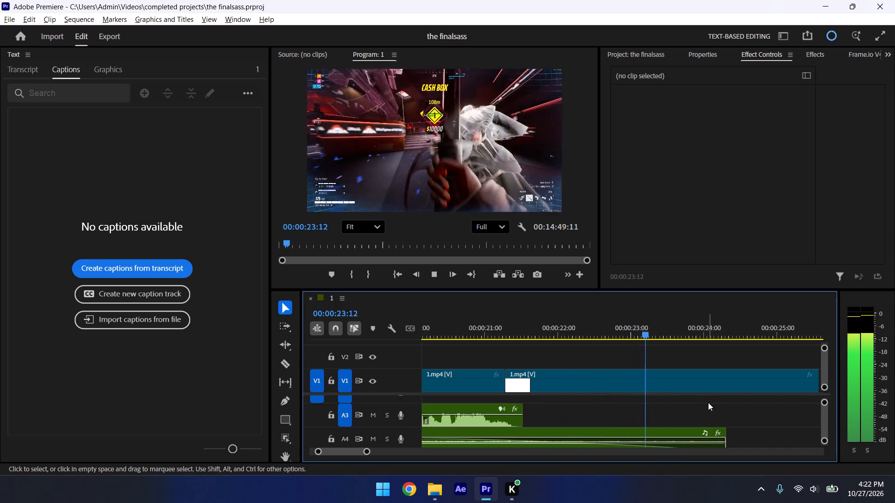
key("space")
left_click_drag(660, 333, 652, 334)
key("space")
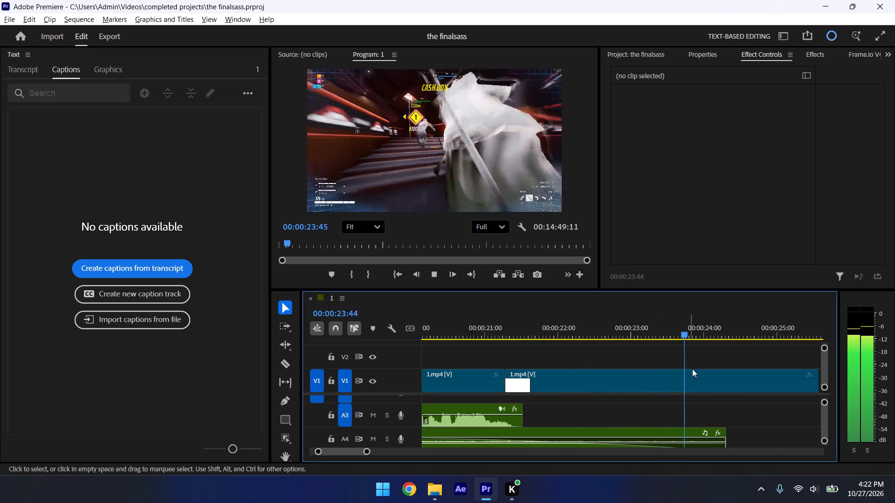
key("space")
key("space")
key("space")
left_click(703, 377)
key("ctrl+s")
key("ctrl+k")
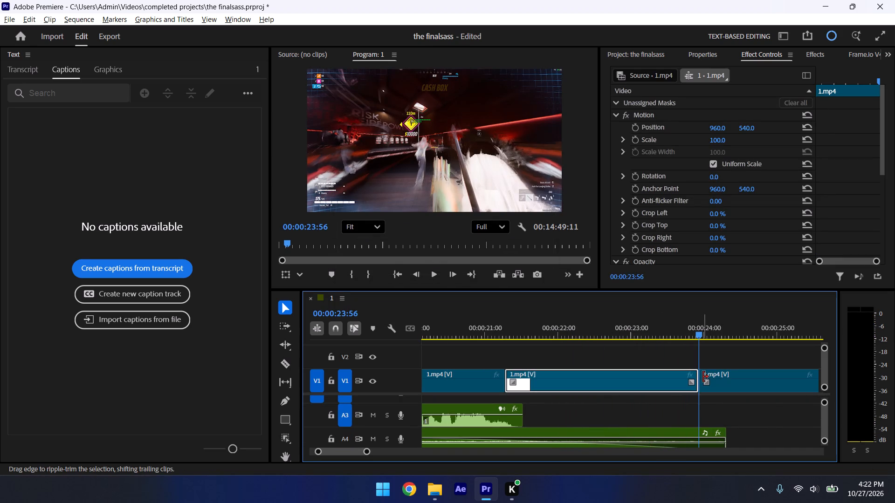
Split the 1.mp4 clip after 00:00:23:56 at 00:00:27:51, just before the breach charge use, and delete the piece before the cut.
key("space")
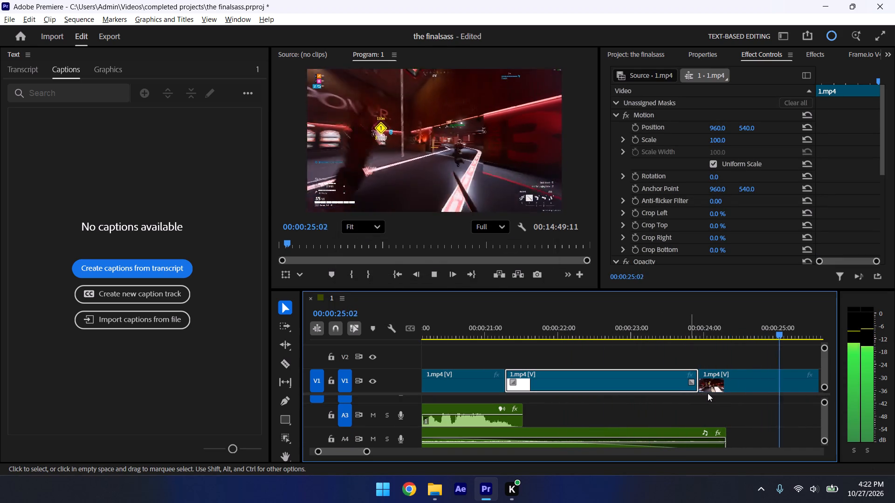
key("ctrl+grave")
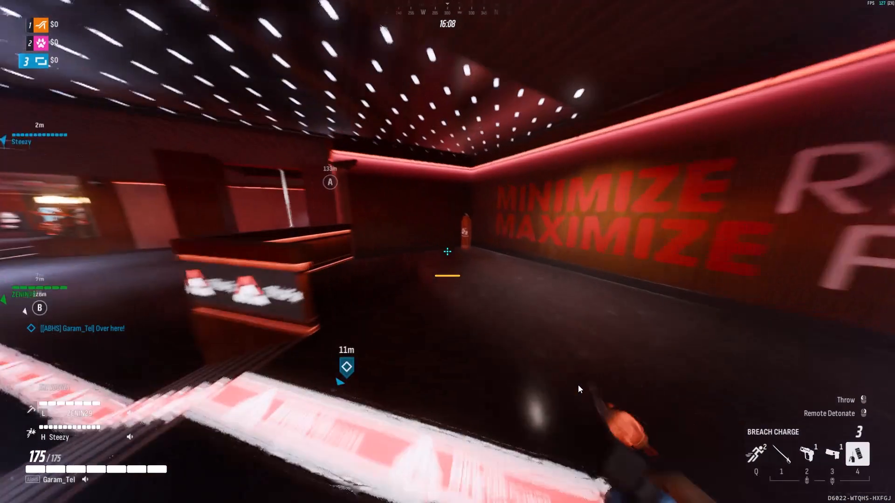
key("space")
key("Escape")
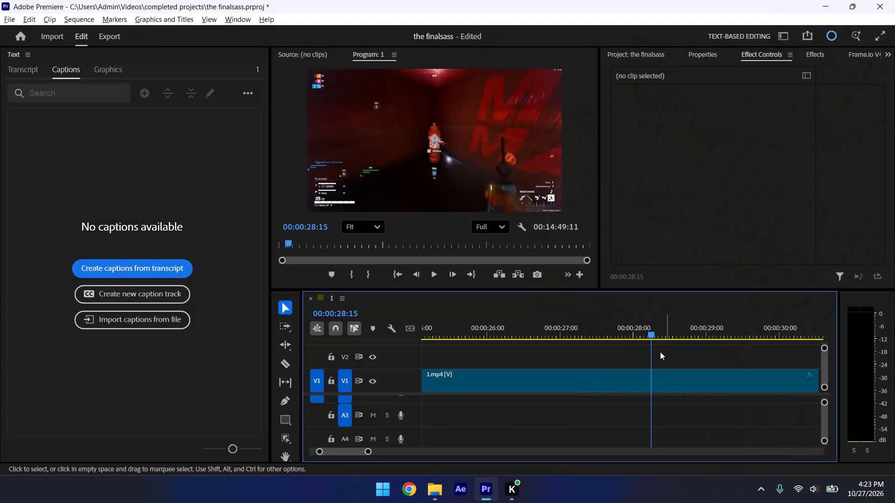
left_click_drag(649, 333, 624, 329)
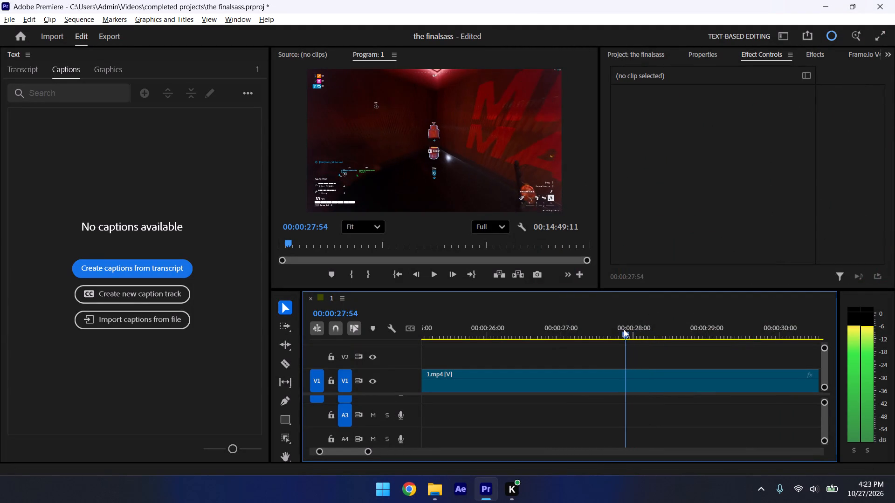
left_click_drag(624, 329, 620, 329)
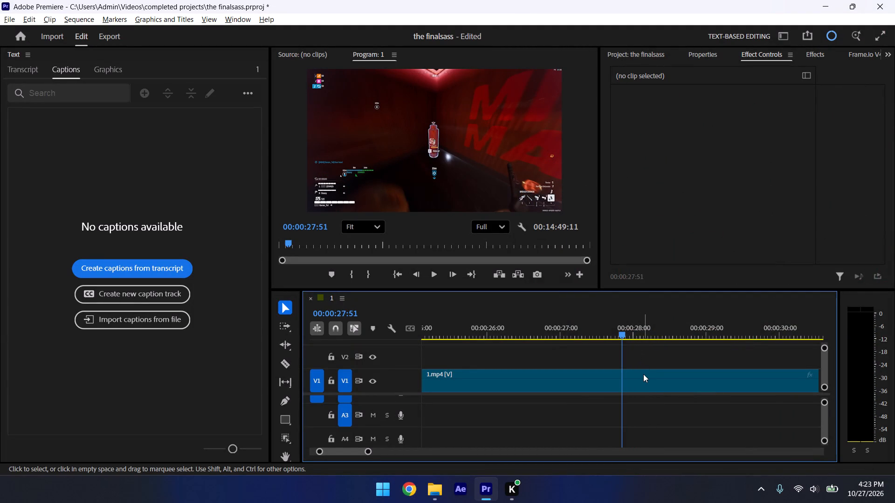
left_click(649, 377)
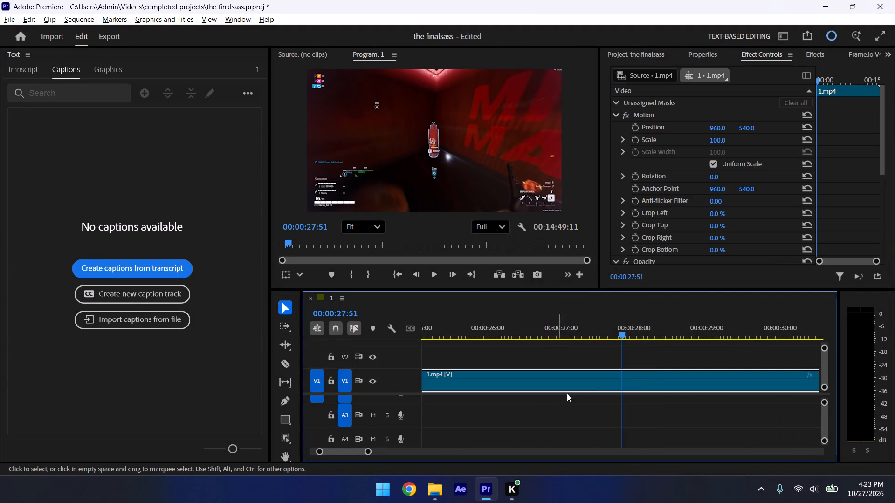
key("ctrl+k")
key("Delete")
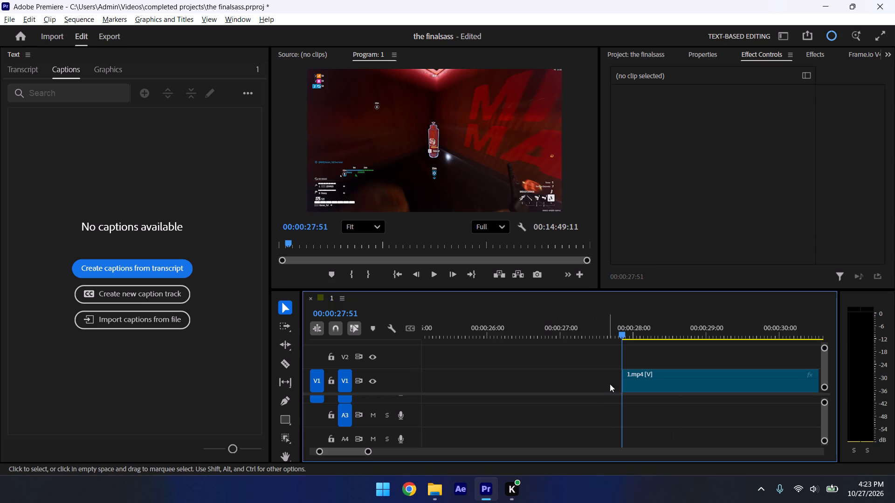
Play the remaining 1.mp4 clip from 00:00:27:51 and save the project.
key("space")
key("space")
key("space")
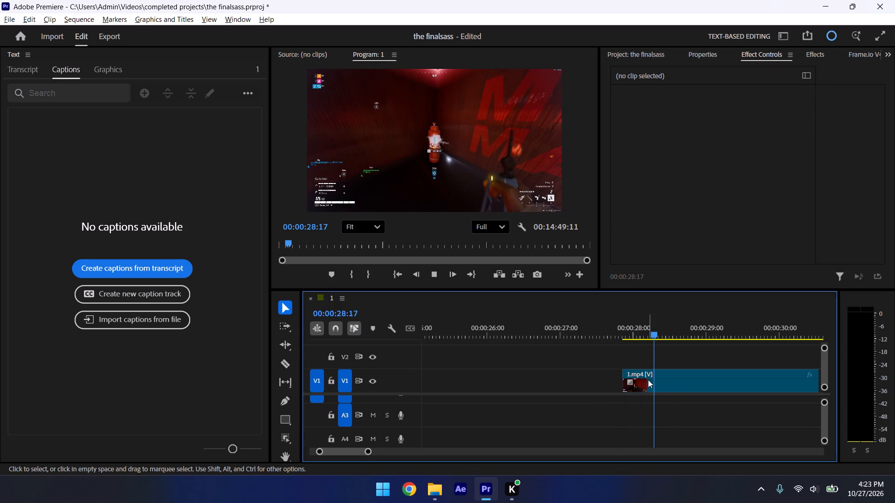
key("space")
key("space")
key("ctrl+s")
Replay the opening of the remaining 1.mp4 clip several times to examine the breach charge landing on the canister.
left_click_drag(701, 331, 695, 331)
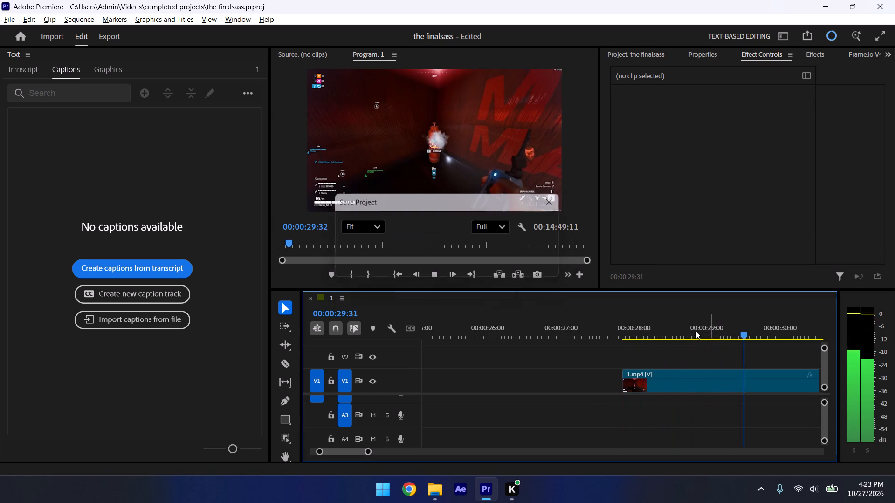
left_click_drag(695, 331, 626, 326)
key("space")
key("space")
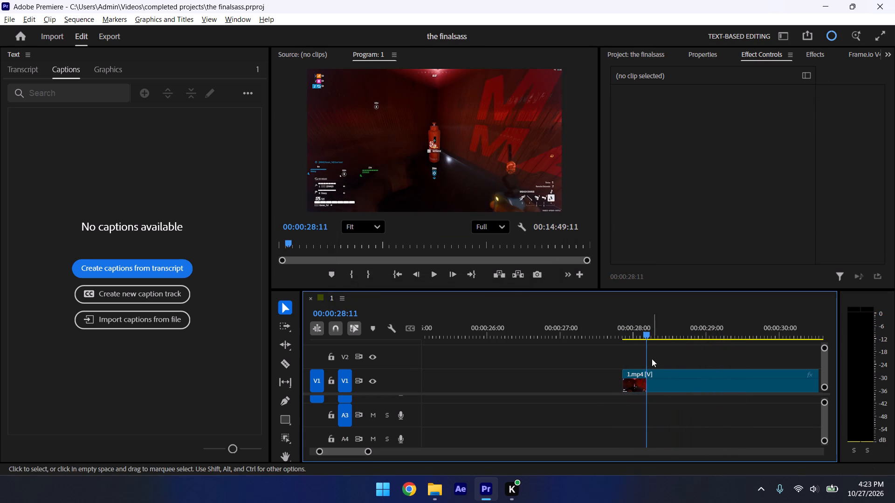
key("space")
key("space")
left_click_drag(653, 317, 625, 320)
key("space")
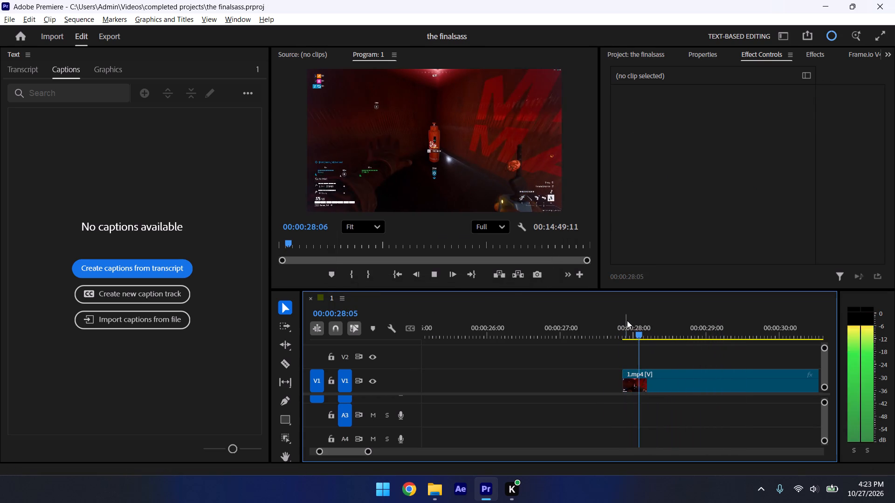
key("space")
key("space")
key("space")
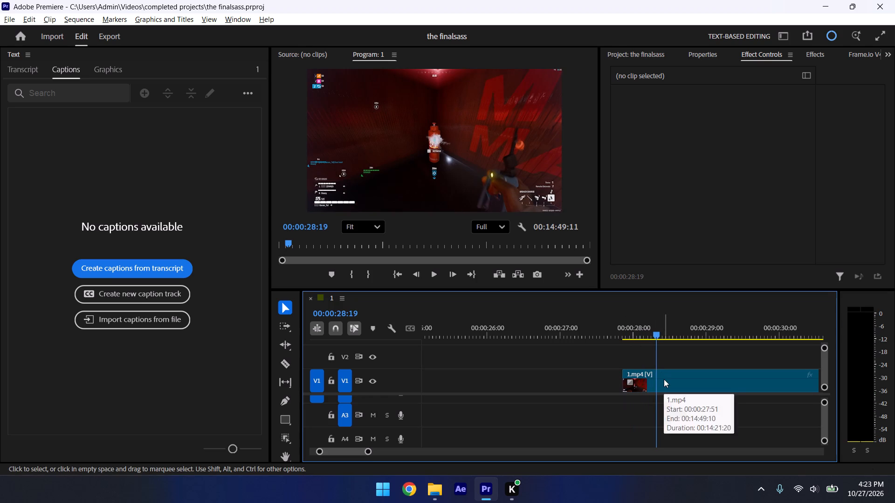
Split the 1.mp4 clip, video and audio, at 00:00:28:15, just after the first charge lands on the canister.
key("ctrl+grave")
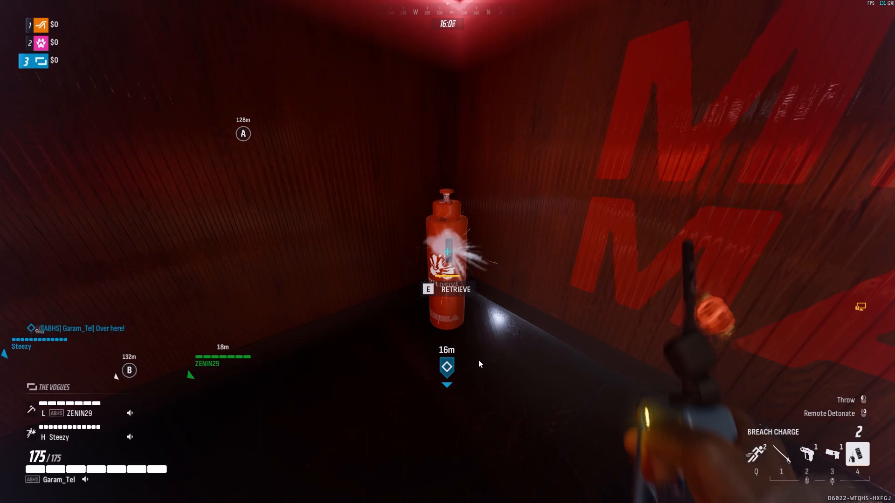
key("Left")
key("Left")
key("Left")
key("Left")
key("Left")
key("Left")
key("Right")
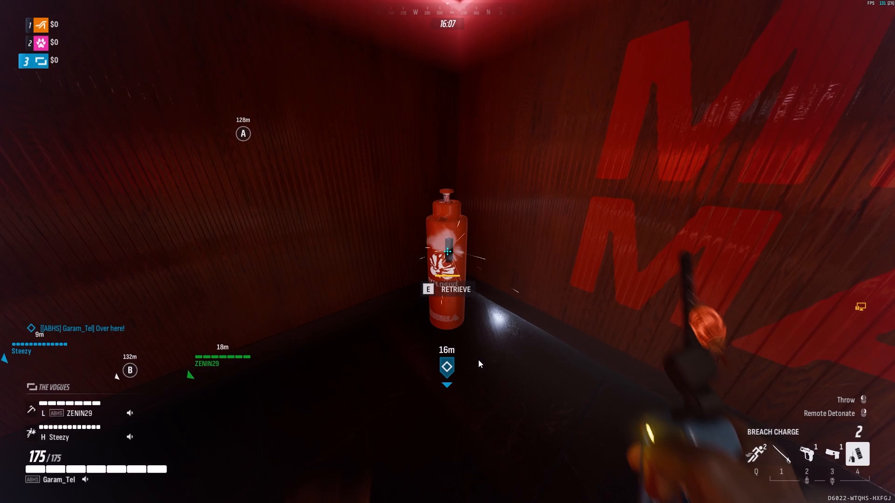
key("Escape")
key("Right")
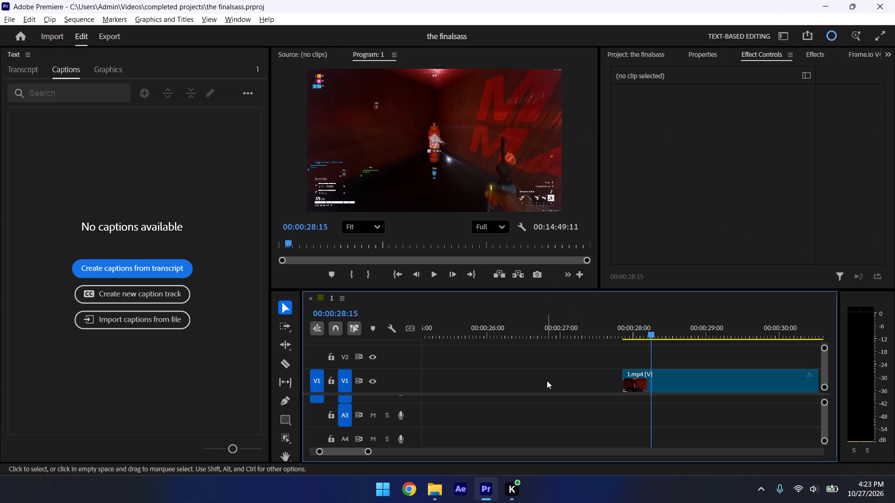
key("ctrl+k")
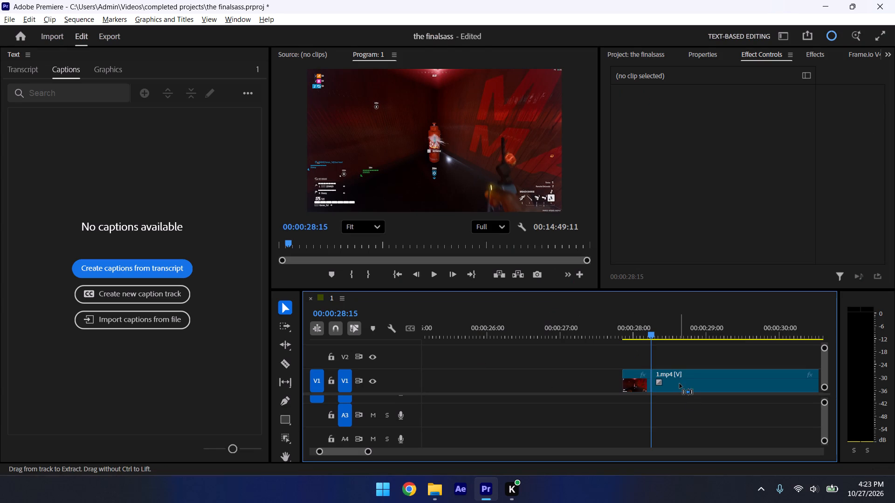
key("ctrl+z")
left_click(681, 382)
scroll(684, 416, "up", 8, "ctrl")
key("ctrl+k")
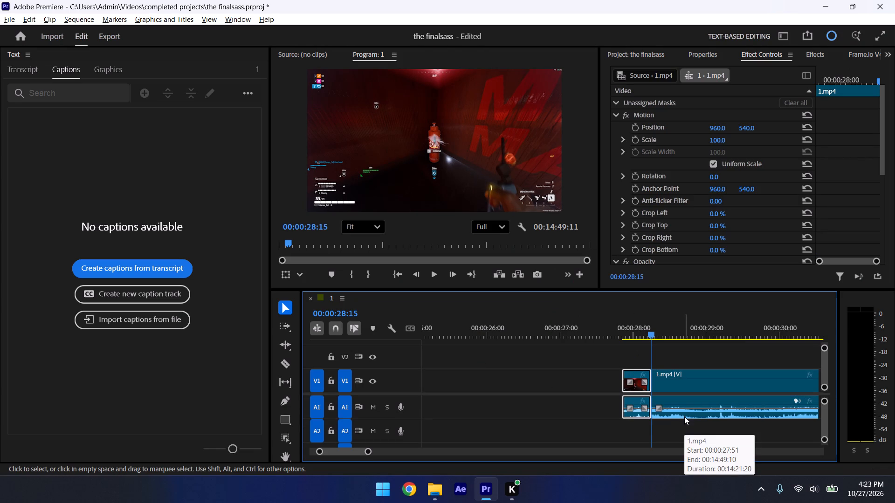
Trim the start of the 1.mp4 clip after the 00:00:28:15 cut to 00:00:28:53, just before the next charge lands.
key("space")
key("space")
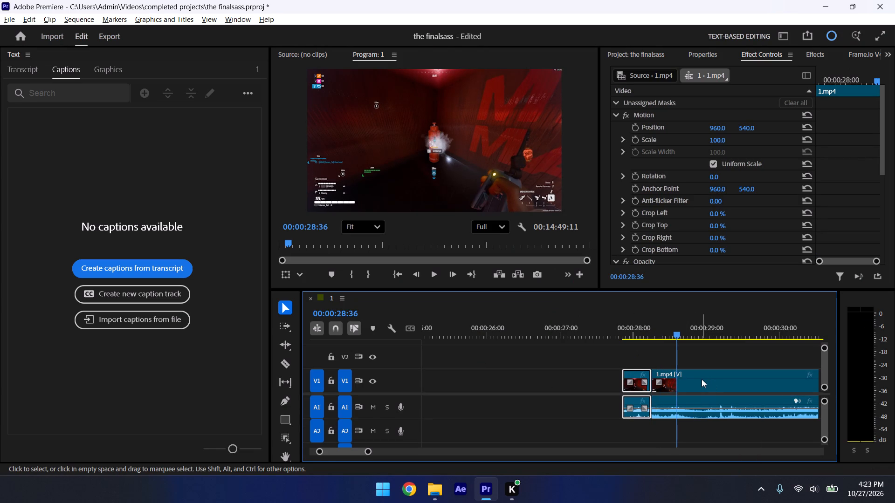
key("ctrl+grave")
key("space")
key("space")
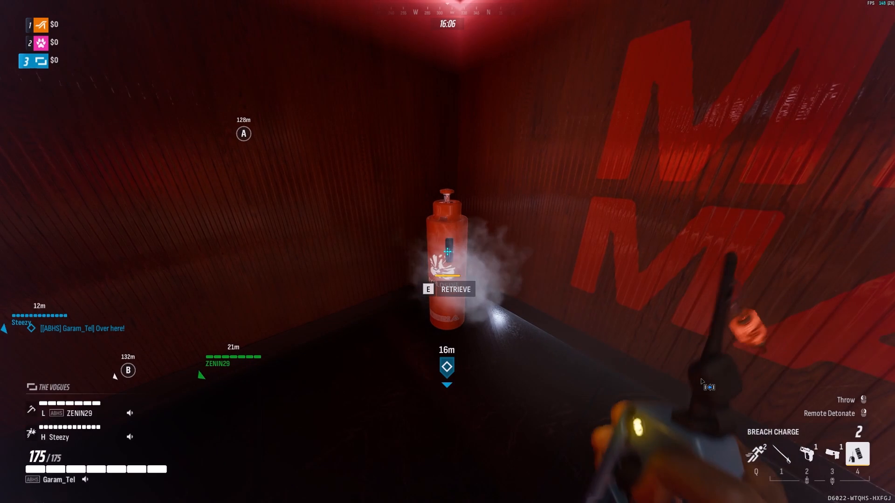
key("space")
key("space")
key("Left")
key("Left")
key("Left")
key("Left")
key("Left")
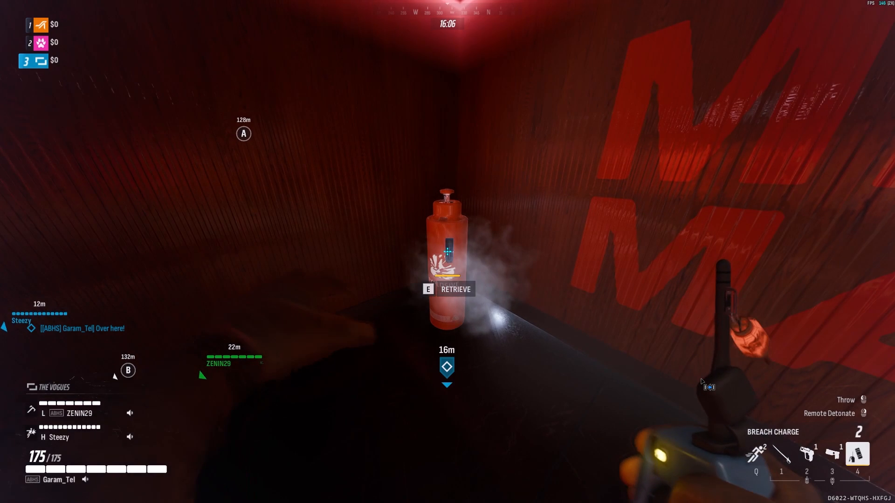
key("Escape")
left_click_drag(654, 377, 676, 387)
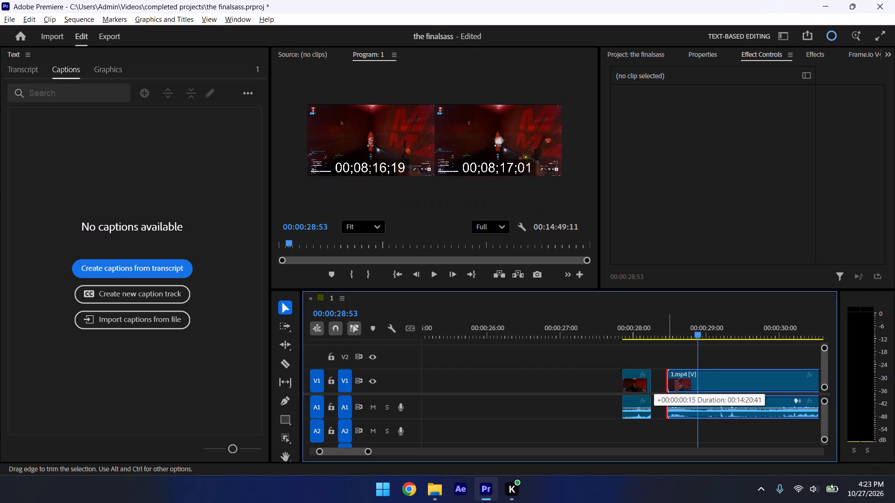
left_click_drag(676, 387, 702, 388)
Ripple delete the gap between the short 1.mp4 piece and the trimmed clip.
right_click(675, 377)
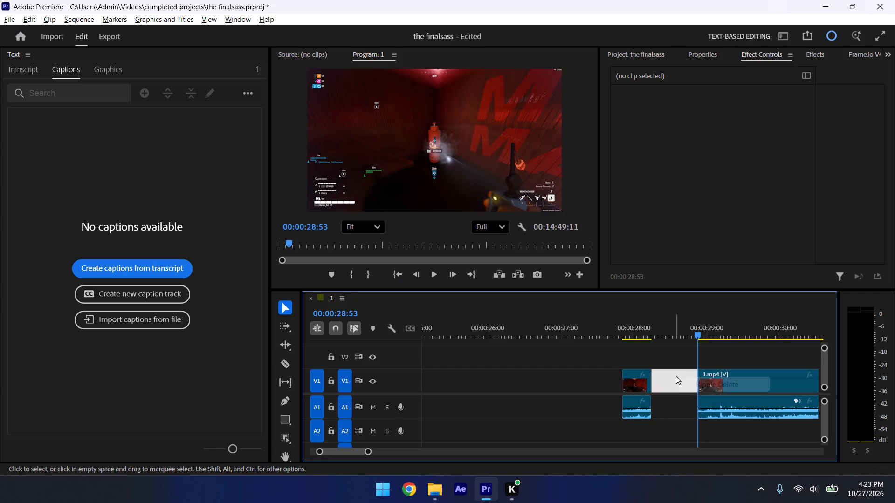
left_click(697, 383)
Split the rejoined 1.mp4 clip at 00:00:28:40, just after the next charge lands on the canister.
key("space")
key("space")
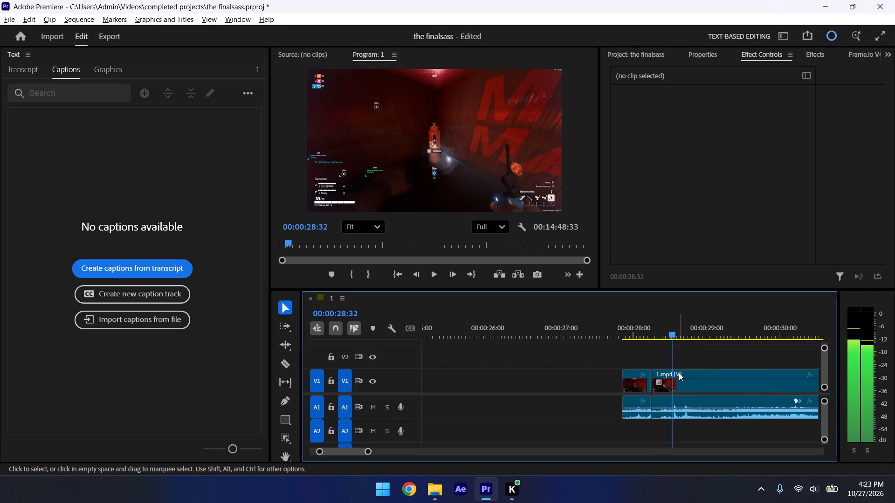
key("space")
key("space")
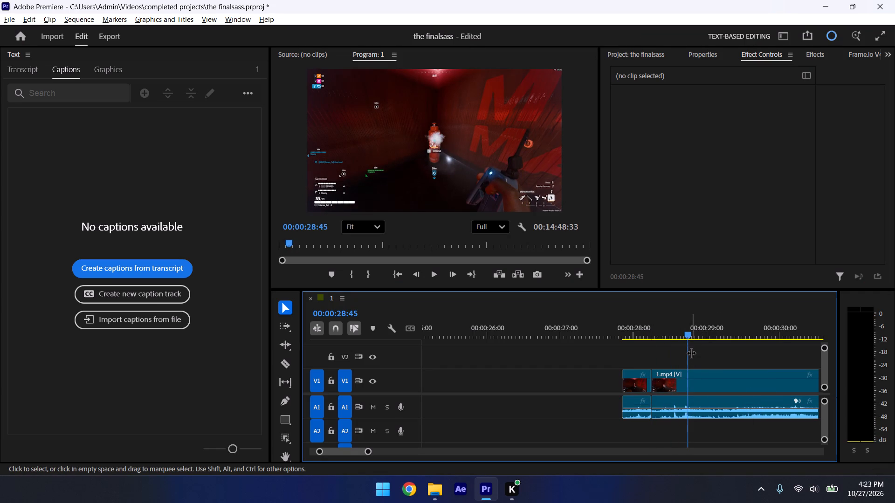
key("ctrl+grave")
key("Left")
key("Left")
key("Left")
key("Left")
key("Left")
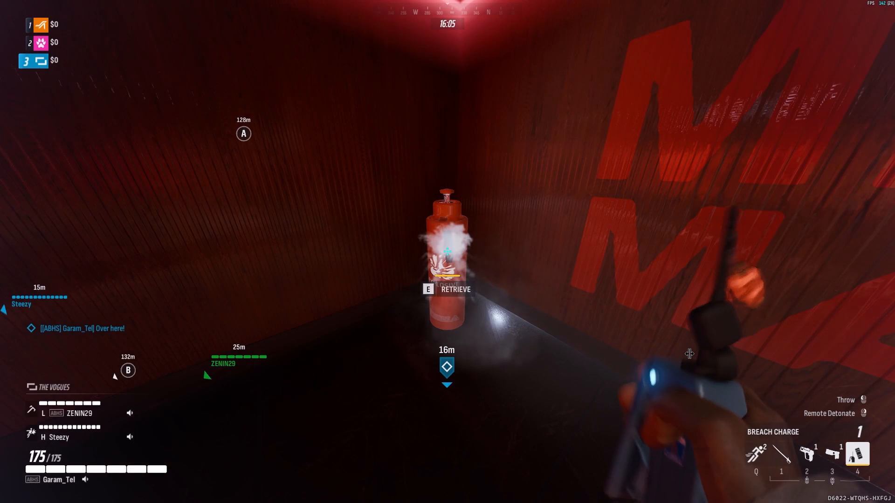
key("Left")
key("Left")
key("Left")
key("Left")
key("Left")
key("Right")
key("Right")
key("Right")
key("Right")
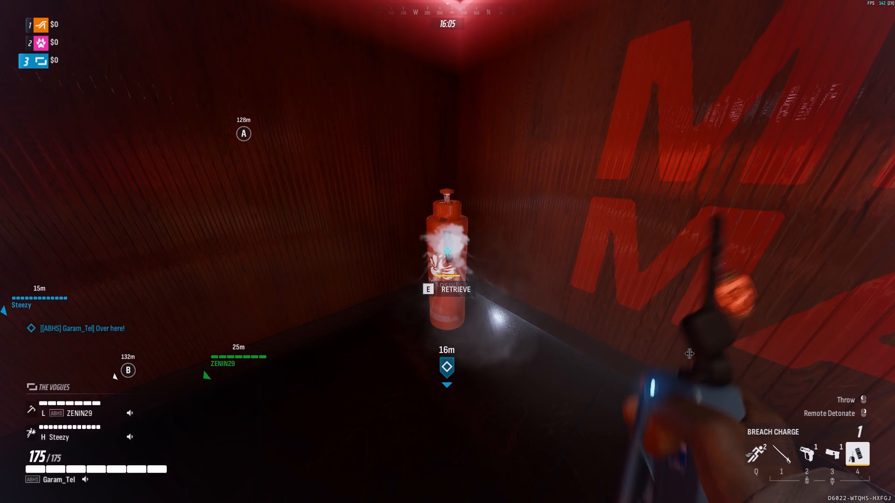
key("Right")
key("ctrl+k")
key("Escape")
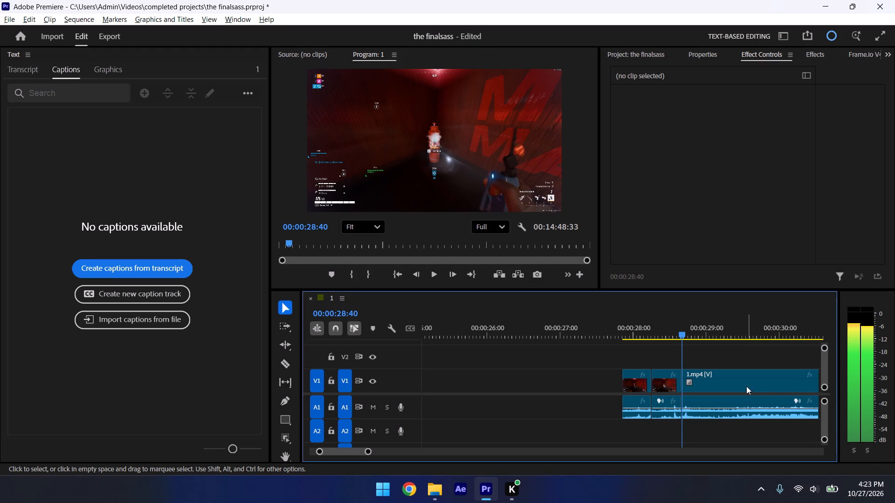
Ripple-trim the start of the last 1.mp4 clip up to 00:00:29:20, removing the footage after the 00:00:28:40 cut.
key("space")
key("space")
key("space")
key("space")
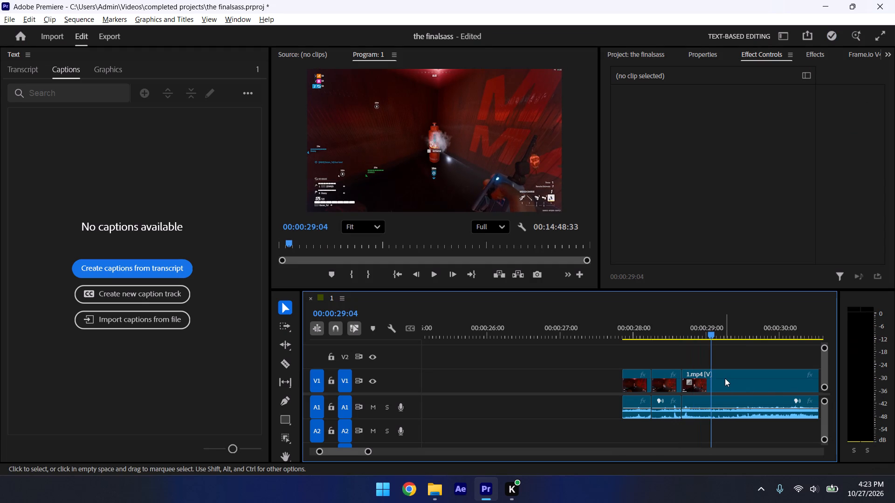
key("space")
key("space")
key("space")
key("space")
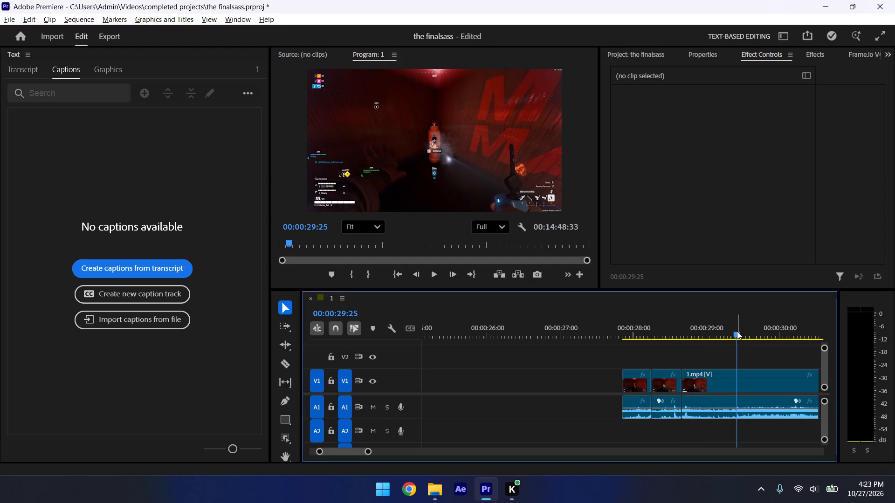
left_click_drag(737, 331, 730, 331)
key("Right")
key("Left")
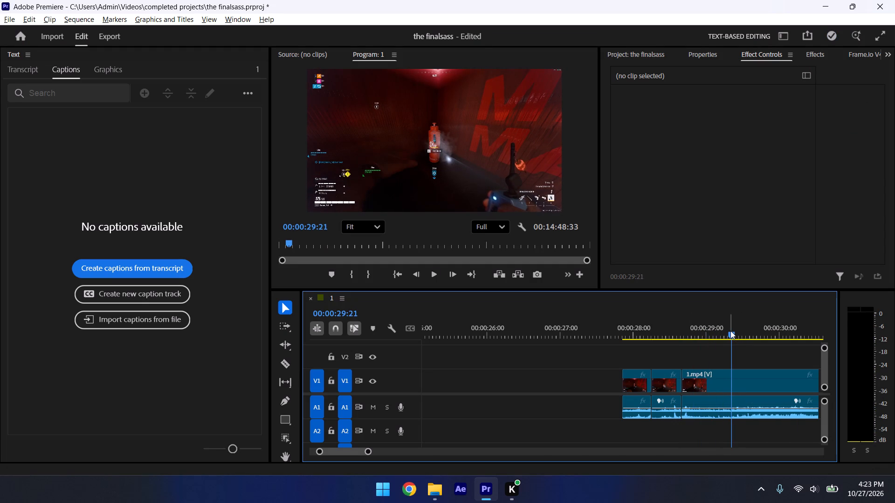
left_click(730, 378)
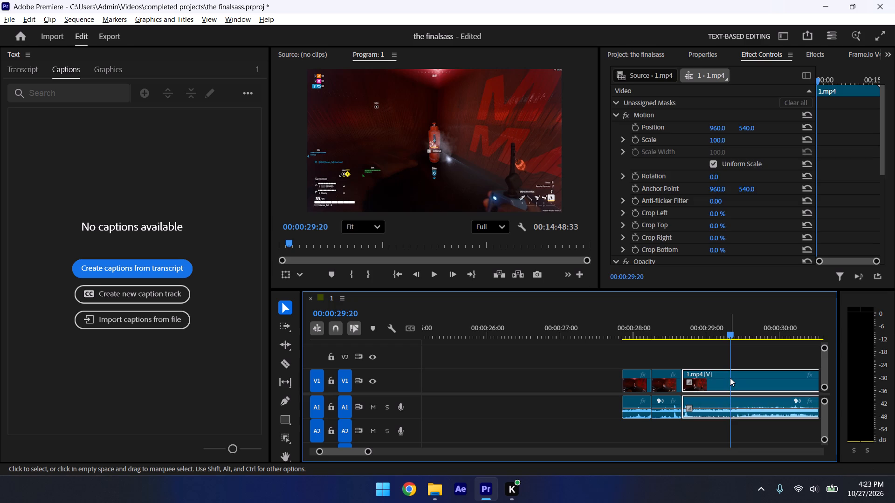
key("q")
Play the sequence from the new cut to 00:00:30:52 and save the project.
key("space")
key("space")
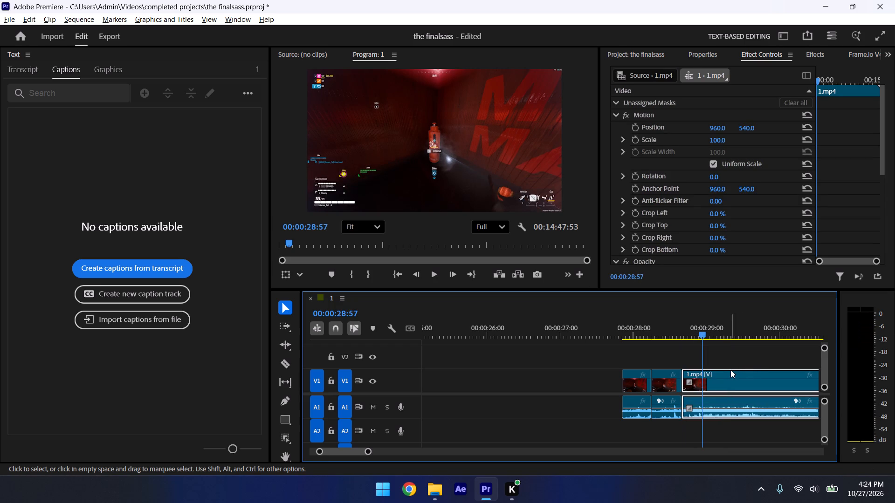
key("space")
key("space")
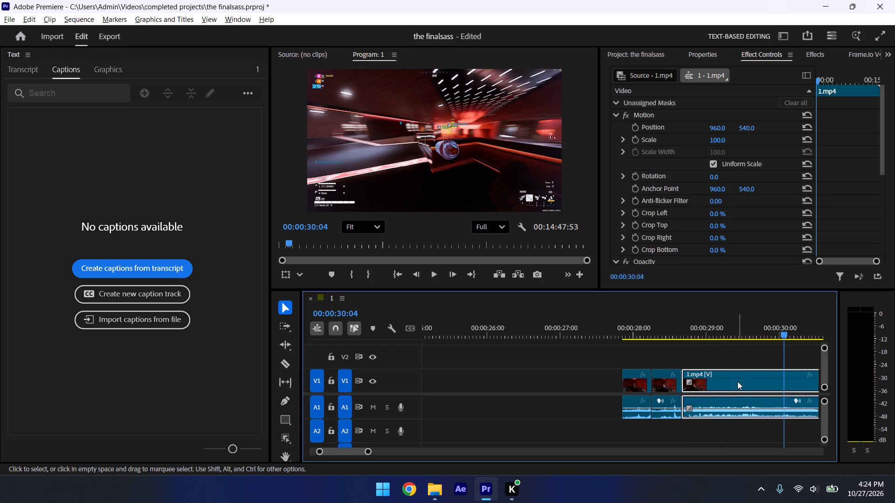
key("space")
key("space")
key("space")
key("space")
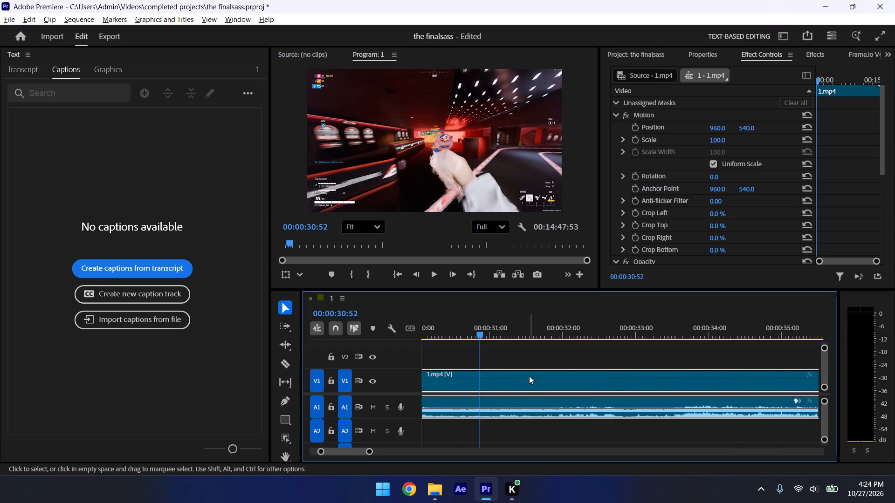
key("ctrl+s")
Split the last 1.mp4 clip at 00:00:31:50, during the canister carry through the red hall.
key("space")
key("space")
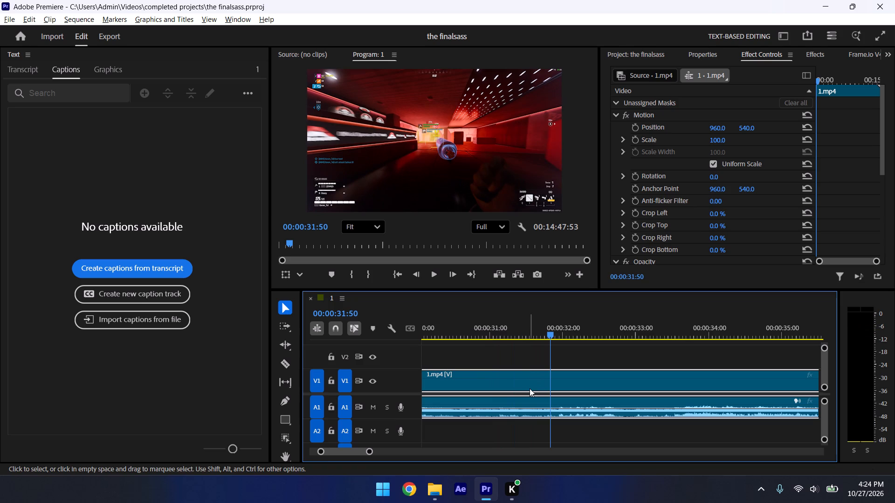
key("ctrl+k")
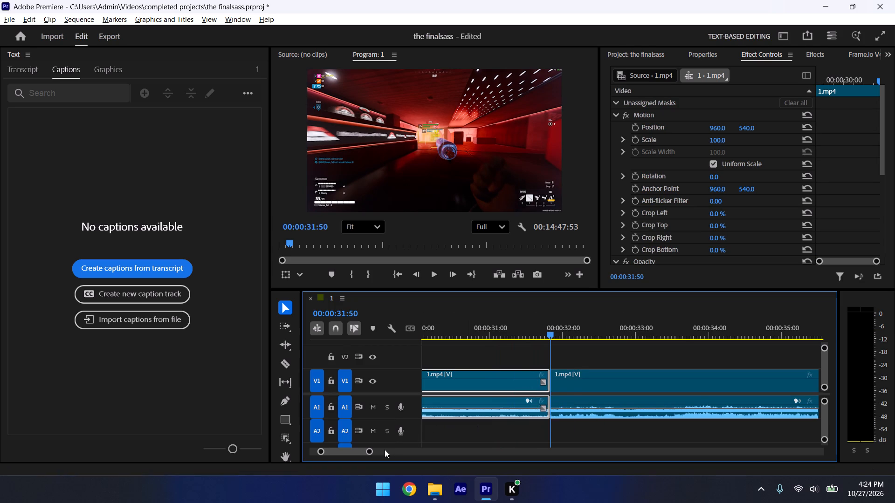
Ripple delete the empty gap before the two short 1.mp4 pieces, around 00:00:26:01, and save the project.
left_click_drag(440, 335, 476, 349)
right_click(509, 382)
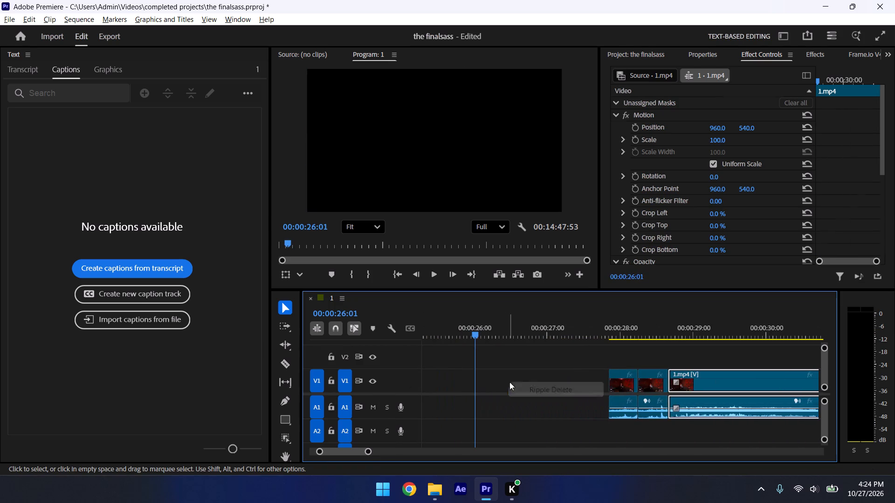
left_click(541, 388)
key("ctrl+s")
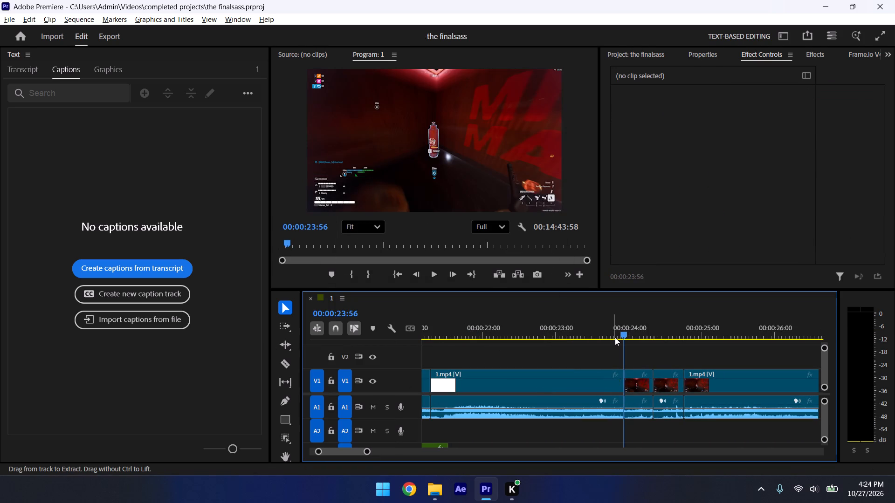
Play the closed-up canister cuts, full screen and in the timeline, to examine their pacing up to 00:00:26:01.
key("ctrl+grave")
key("space")
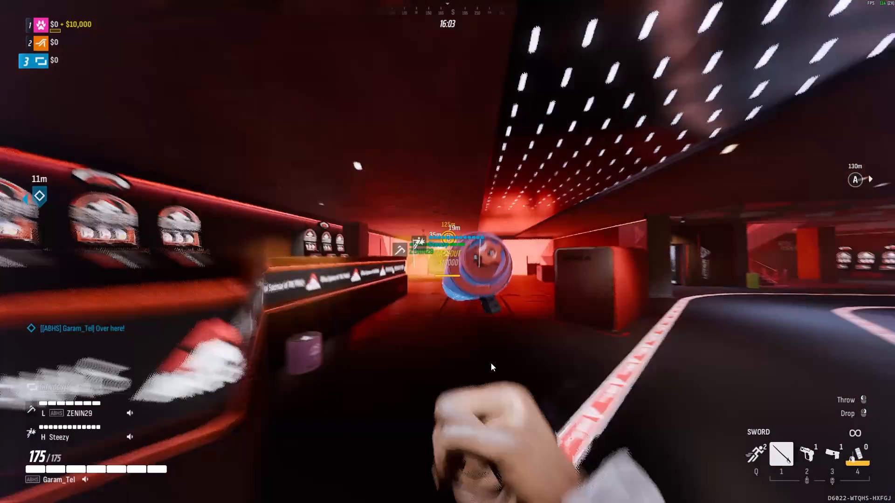
key("Escape")
key("space")
left_click_drag(556, 329, 239, 330)
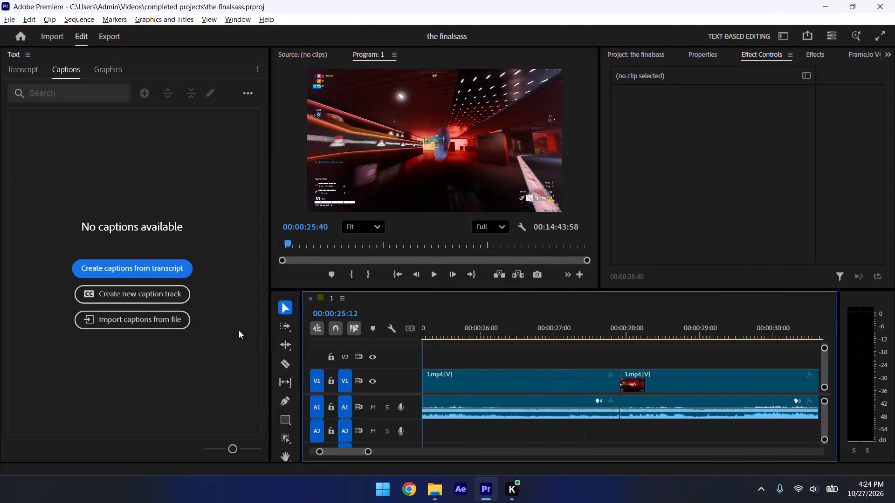
left_click_drag(239, 330, 481, 331)
key("space")
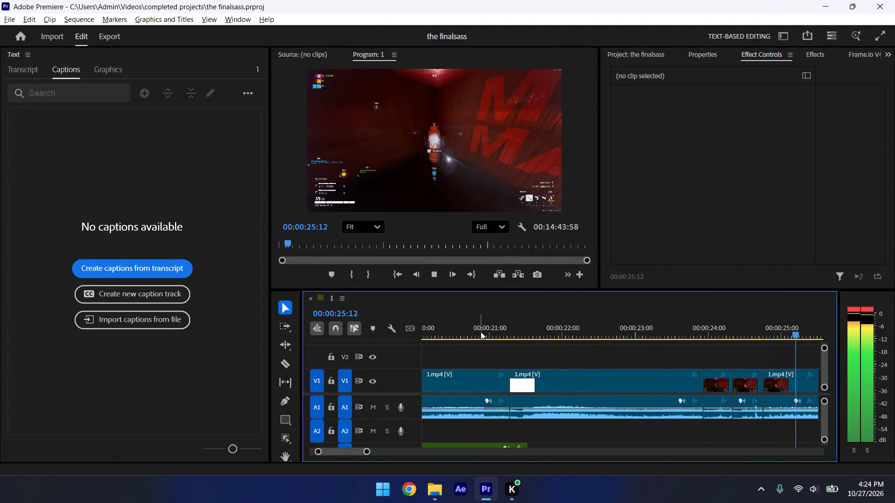
key("space")
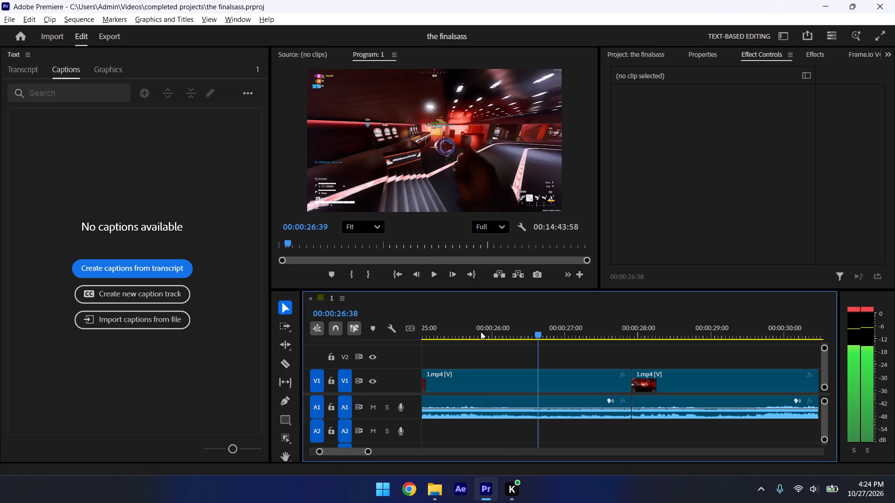
left_click(478, 326)
key("space")
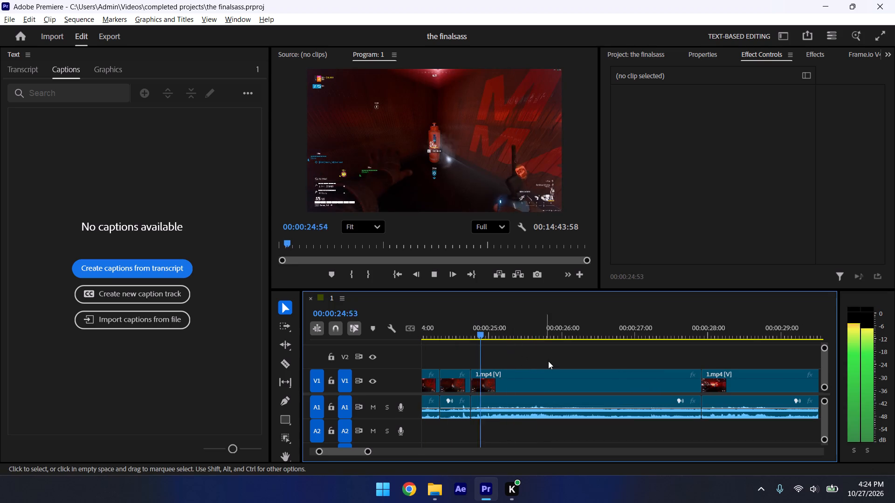
key("space")
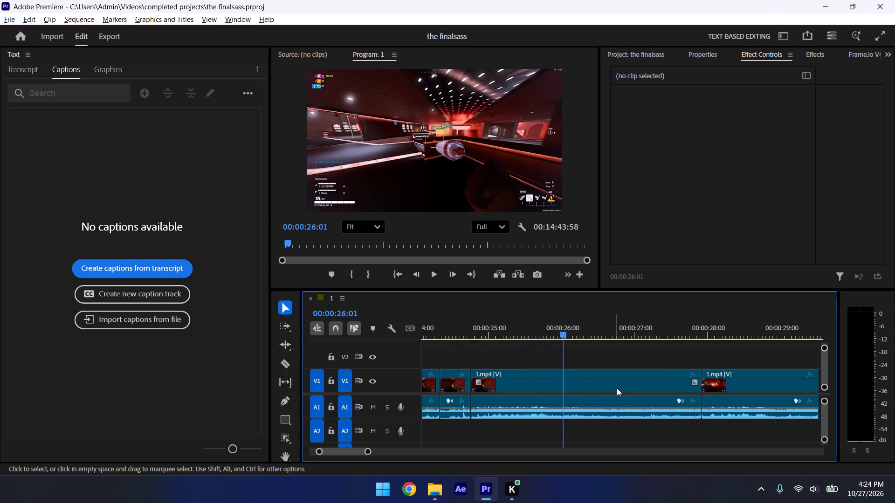
Trim the end of the 1.mp4 clip before the newest split back to 00:00:26:14, ripple delete the gap and save.
key("space")
key("space")
left_click_drag(700, 378, 606, 385)
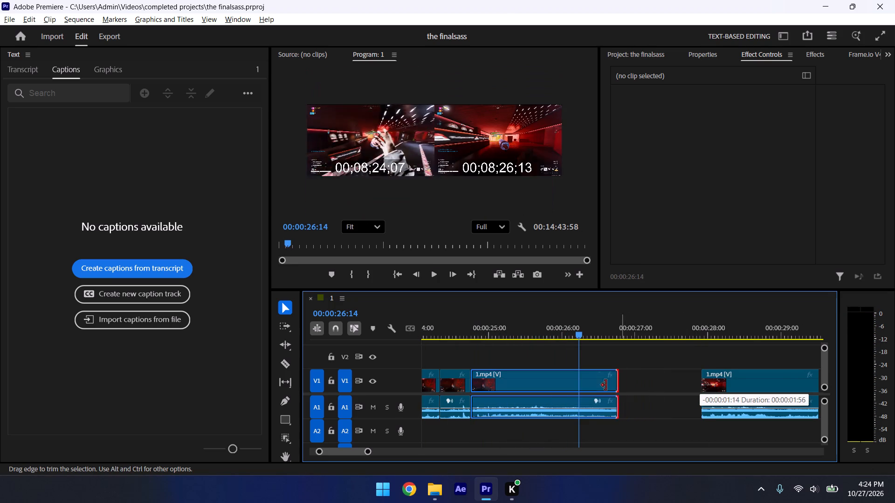
left_click_drag(606, 385, 577, 381)
right_click(613, 380)
left_click(632, 384)
key("ctrl+s")
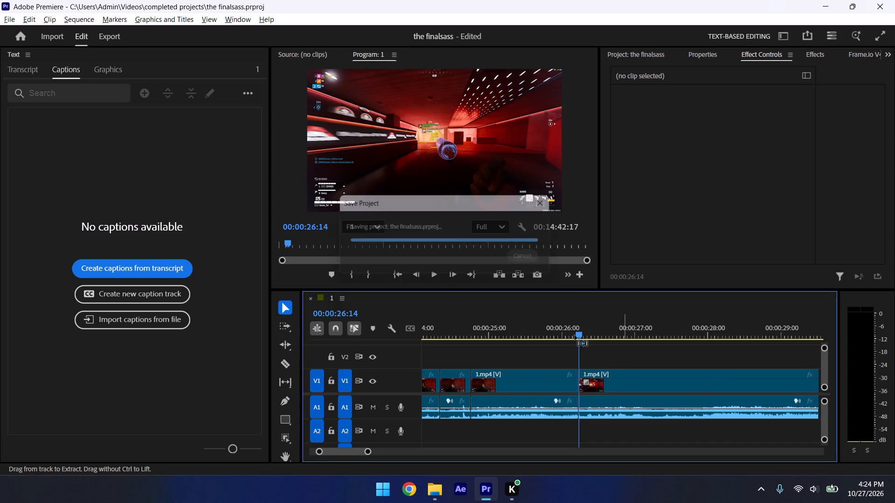
Play across the new cut and through the following gameplay full screen up to 00:01:12:53.
left_click_drag(559, 328, 496, 327)
key("space")
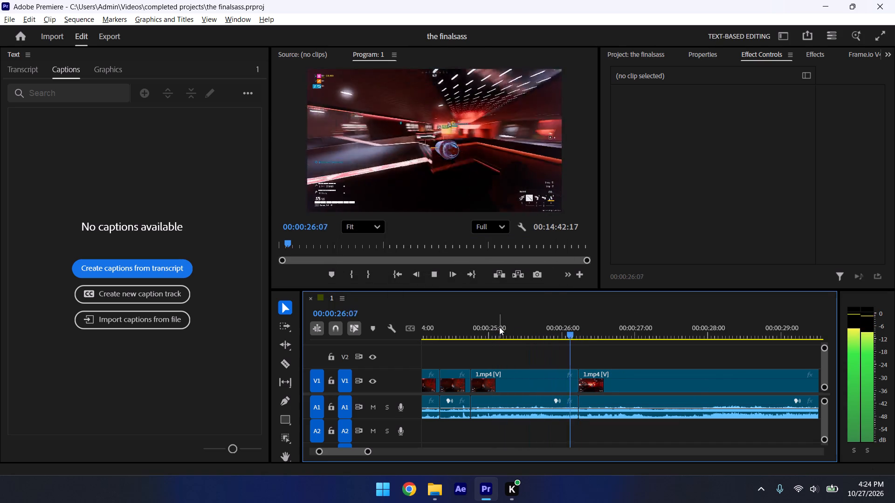
key("space")
key("ctrl+grave")
key("space")
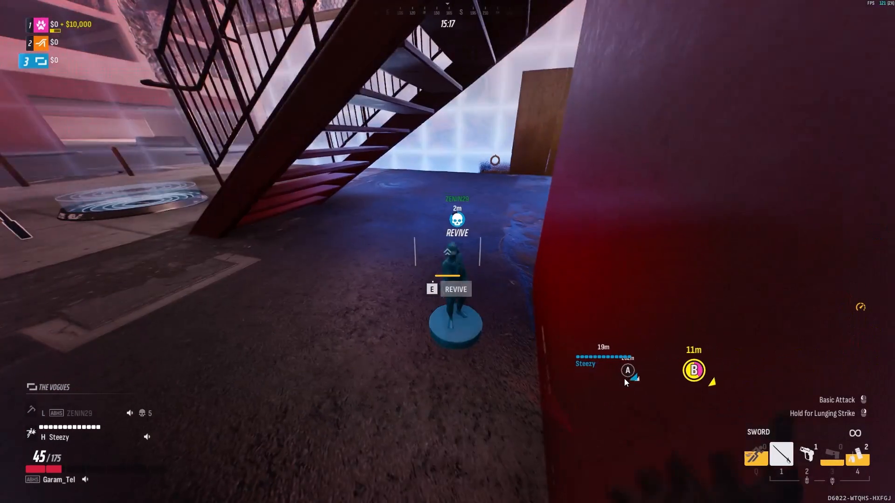
key("Escape")
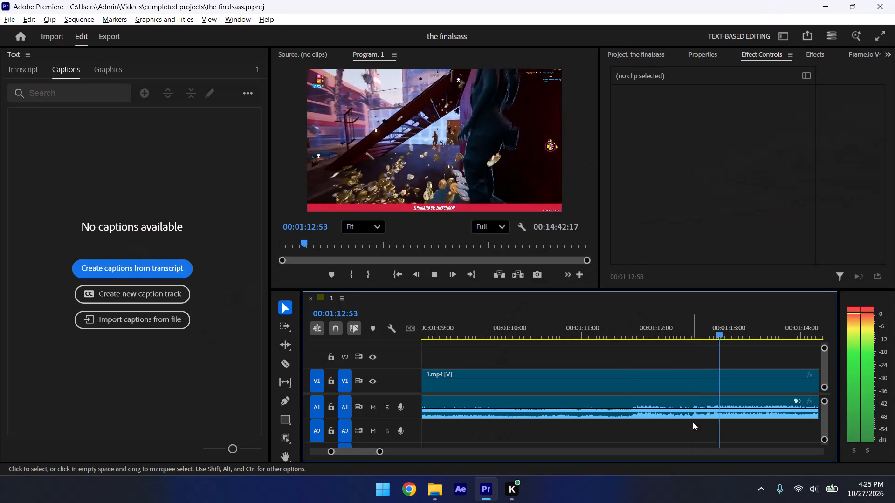
key("space")
Ripple-trim the start of the last 1.mp4 clip up to the smoky "DETECTED" scene near 00:01:04.
left_click_drag(707, 330, 396, 354)
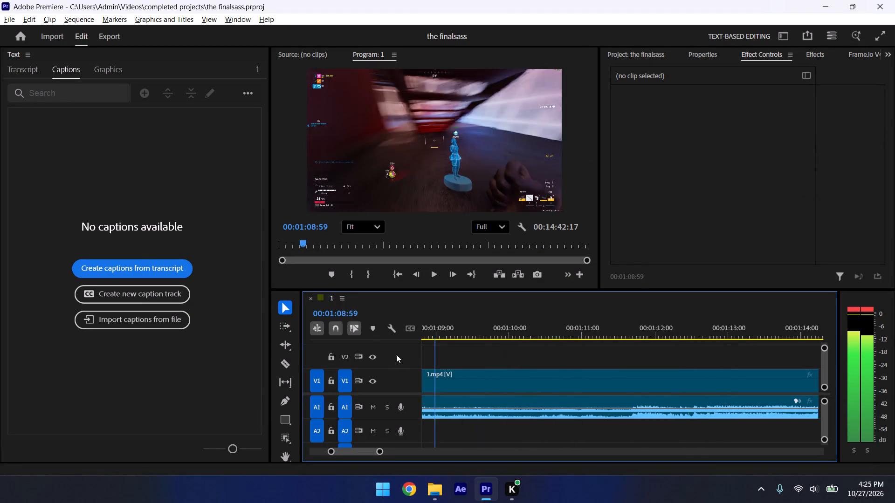
left_click_drag(396, 354, 451, 354)
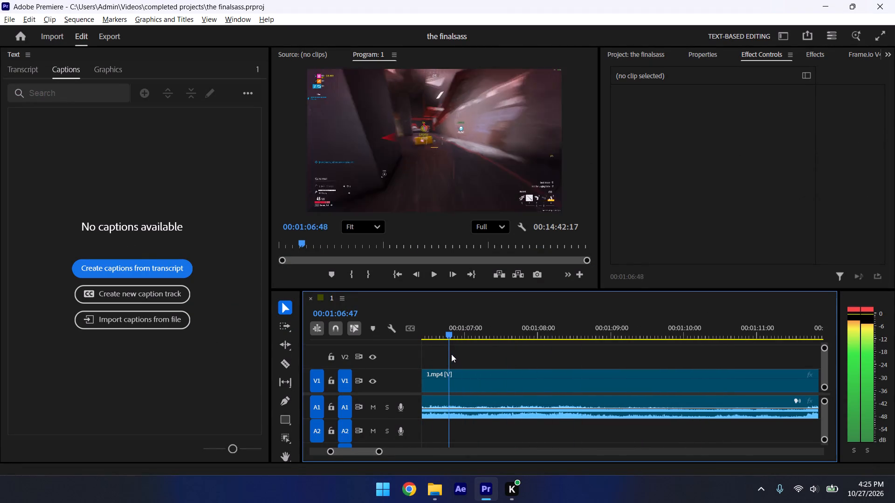
left_click_drag(451, 354, 462, 361)
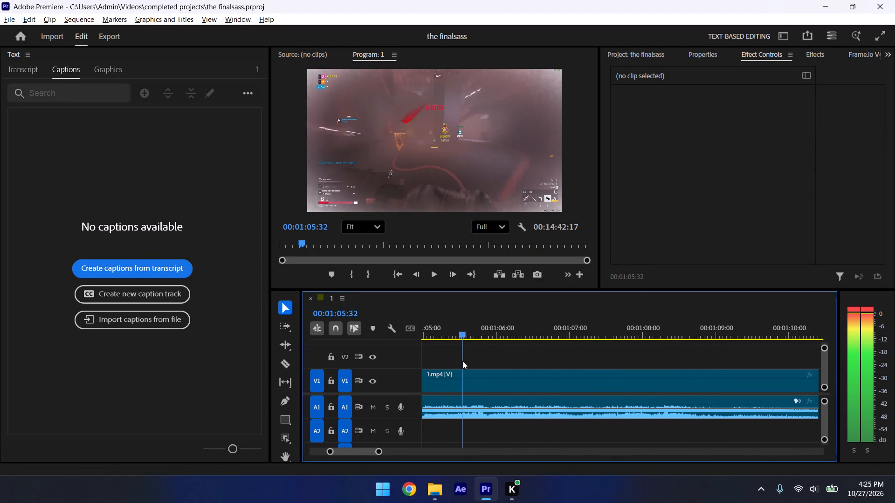
left_click_drag(462, 361, 466, 373)
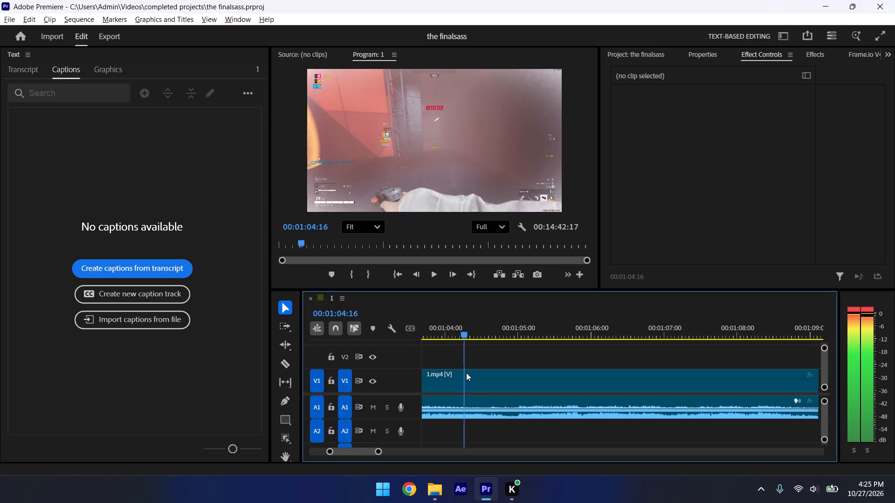
left_click_drag(466, 373, 465, 373)
left_click(476, 385)
key("ctrl+s")
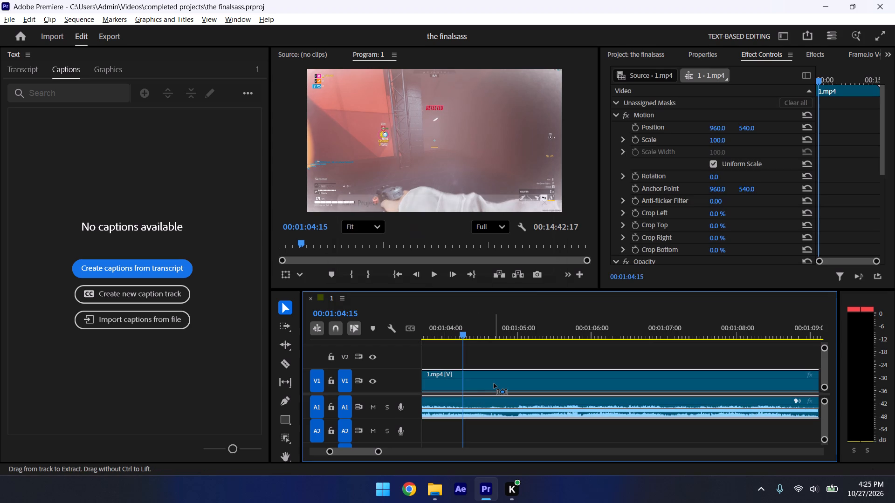
left_click_drag(461, 333, 434, 326)
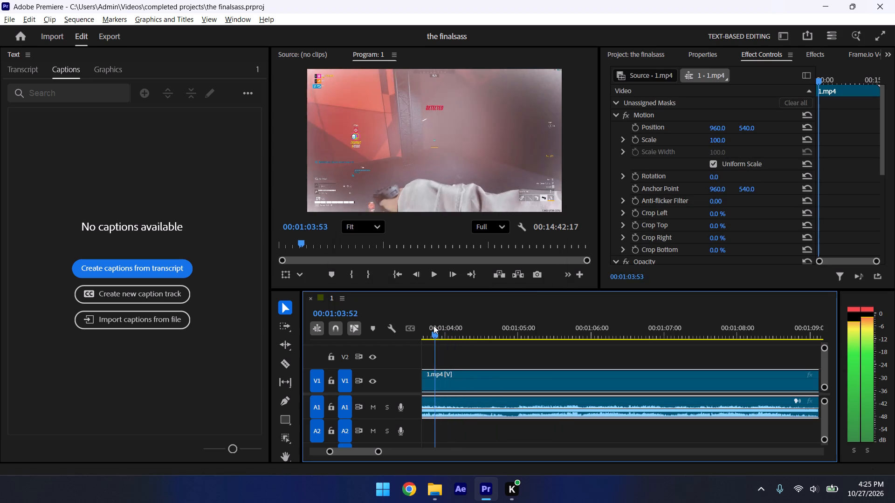
left_click_drag(434, 326, 468, 333)
key("q")
Review the new join and ripple-trim the start of the last 1.mp4 clip up to 00:00:27:51.
left_click_drag(628, 324, 585, 325)
key("ctrl+grave")
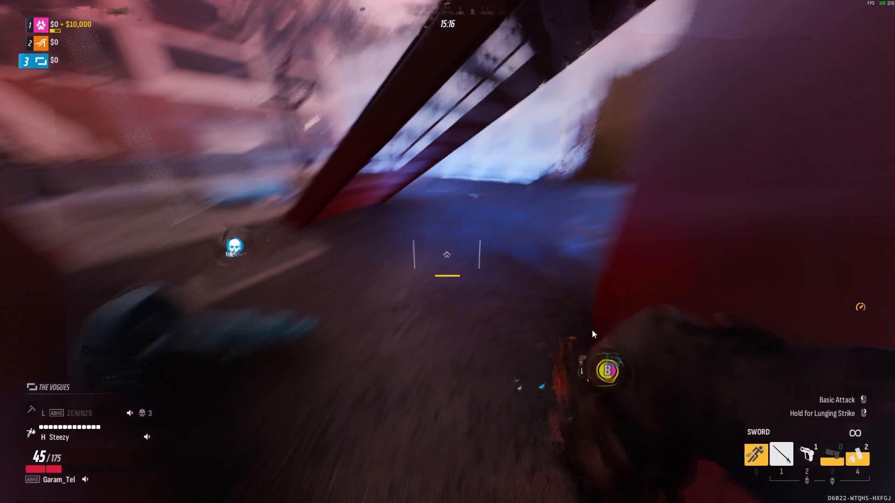
key("space")
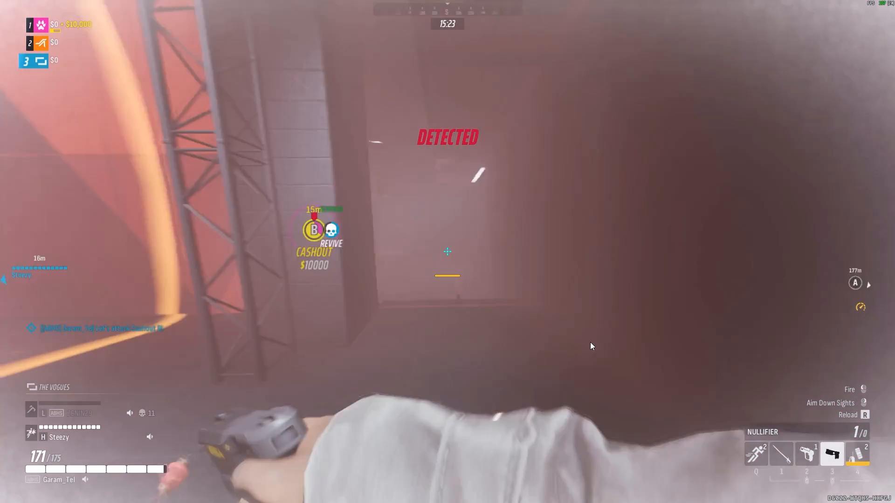
key("space")
key("Escape")
key("space")
key("space")
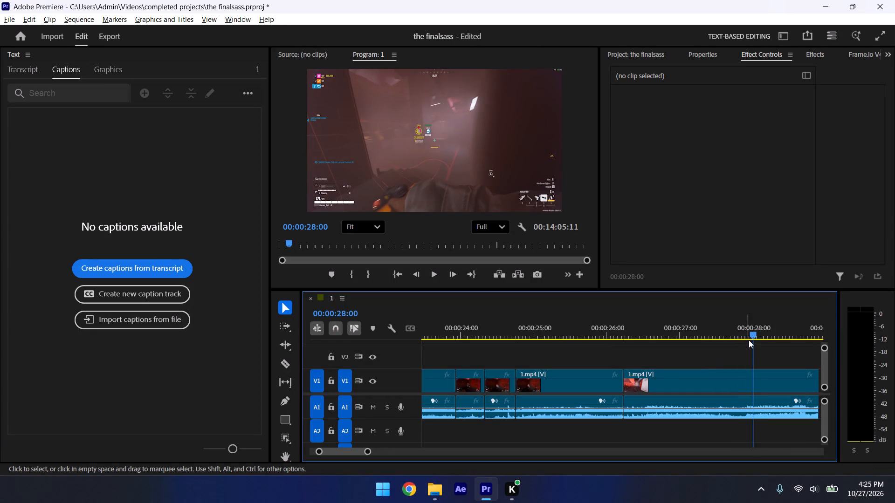
left_click_drag(757, 329, 744, 327)
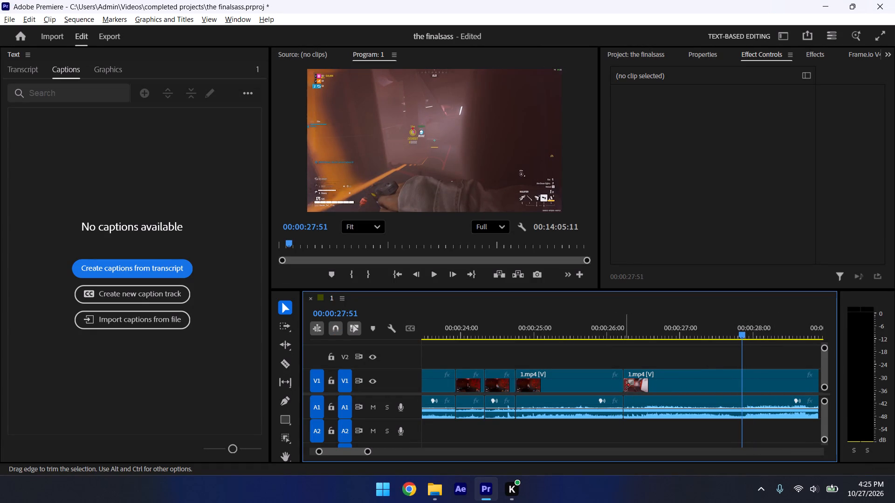
left_click_drag(624, 385, 674, 392)
left_click(708, 381)
key("q")
Save the project and split the last 1.mp4 clip at about 00:00:35:14, shortly after the elimination.
key("space")
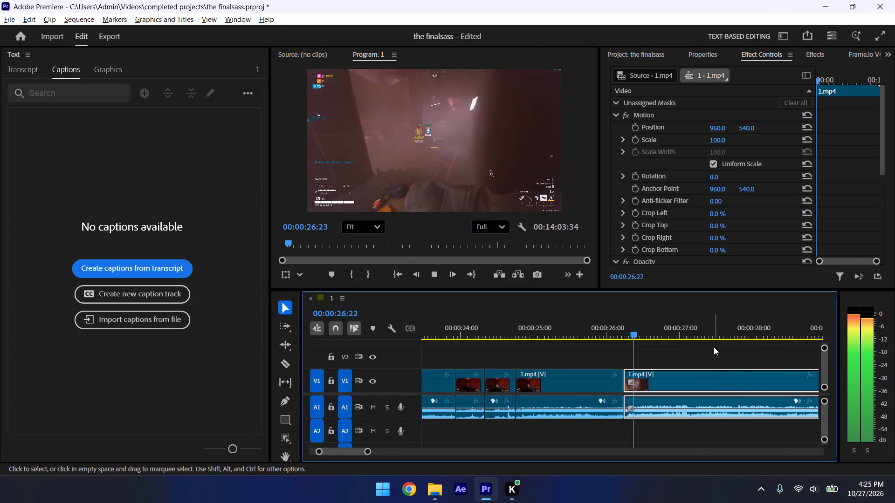
key("space")
key("space")
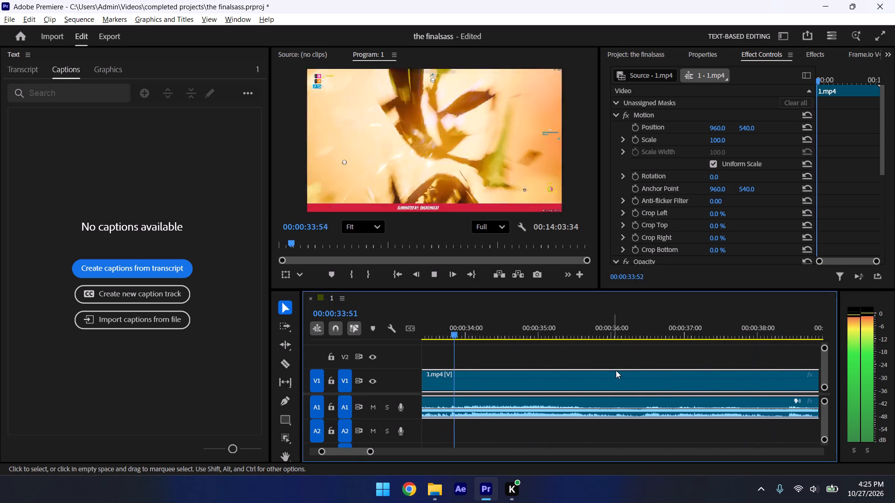
key("space")
key("space")
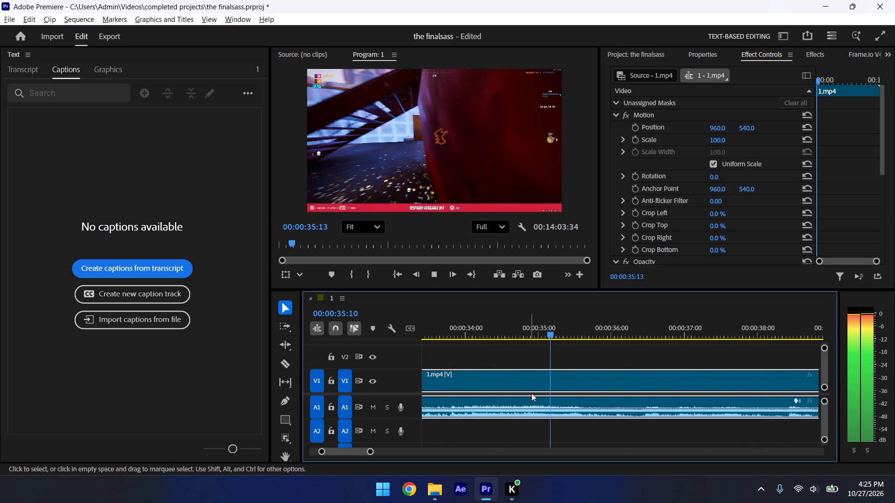
key("space")
key("ctrl+s")
key("ctrl+k")
Play the footage after the new split up to 00:00:44:09 and save the project.
key("space")
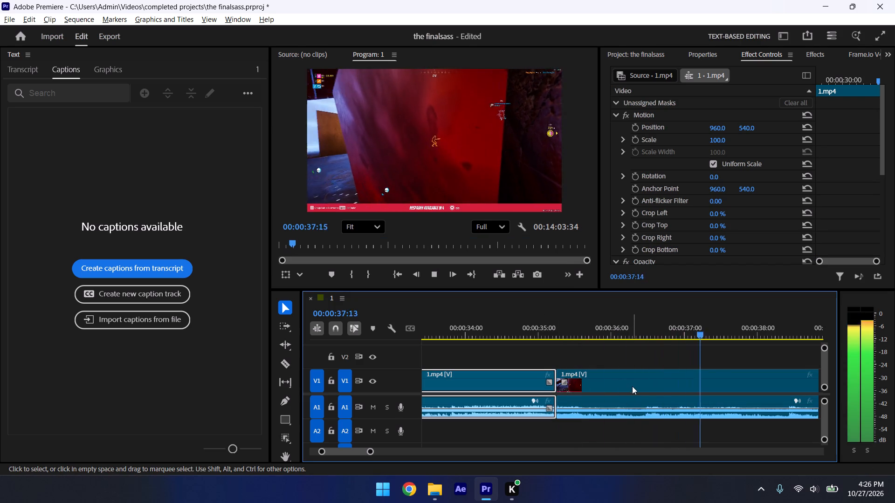
key("ctrl+grave")
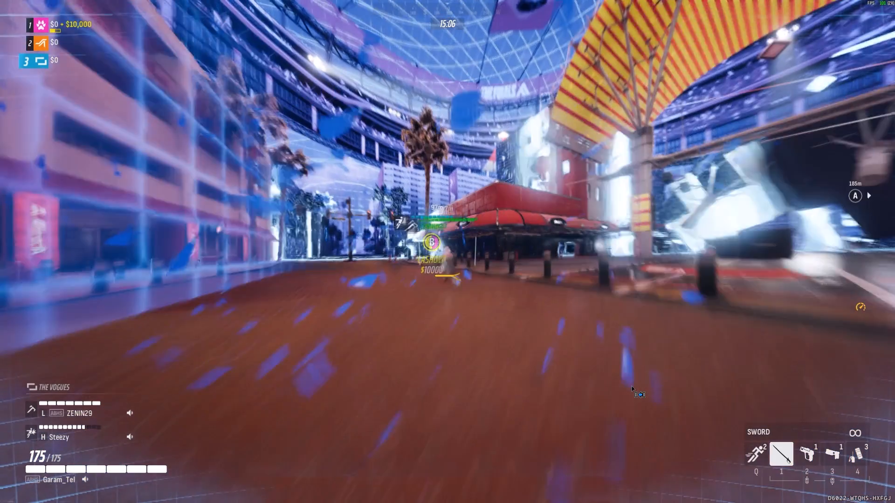
key("Escape")
key("space")
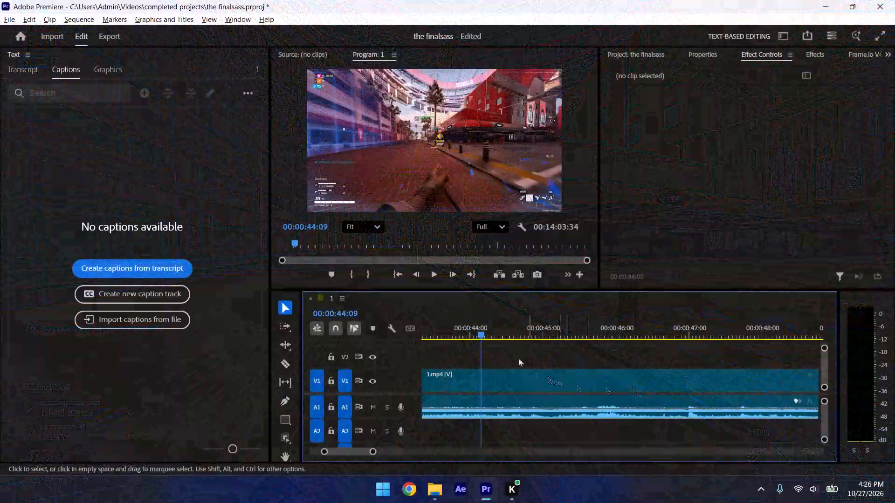
key("ctrl+s")
Review the last 1.mp4 clip full screen from about 00:00:43:33 to the sword elimination past 00:01:09, and scrub back to 00:00:39:37.
left_click_drag(481, 335, 440, 335)
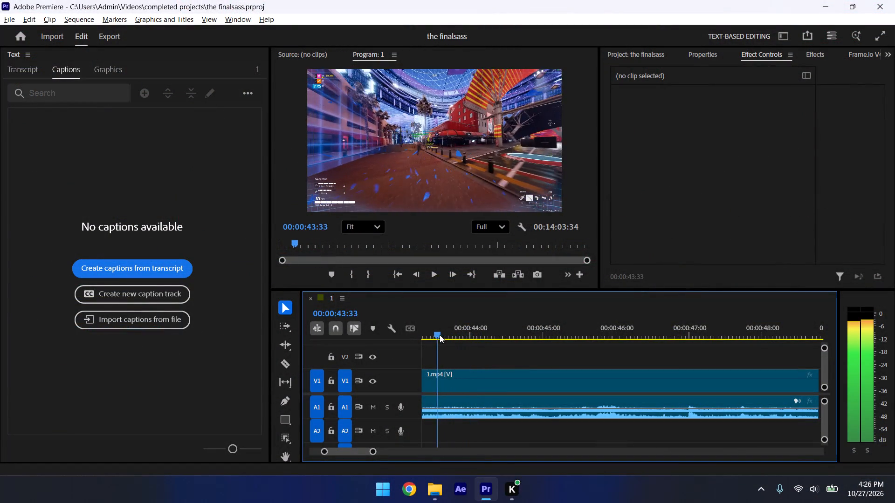
left_click_drag(440, 335, 467, 342)
key("space")
key("ctrl+grave")
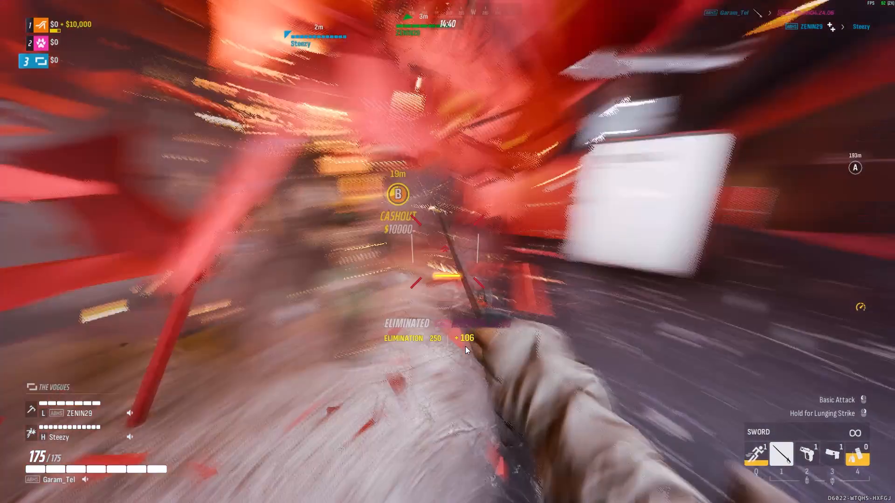
key("space")
key("Escape")
left_click_drag(538, 333, 498, 327)
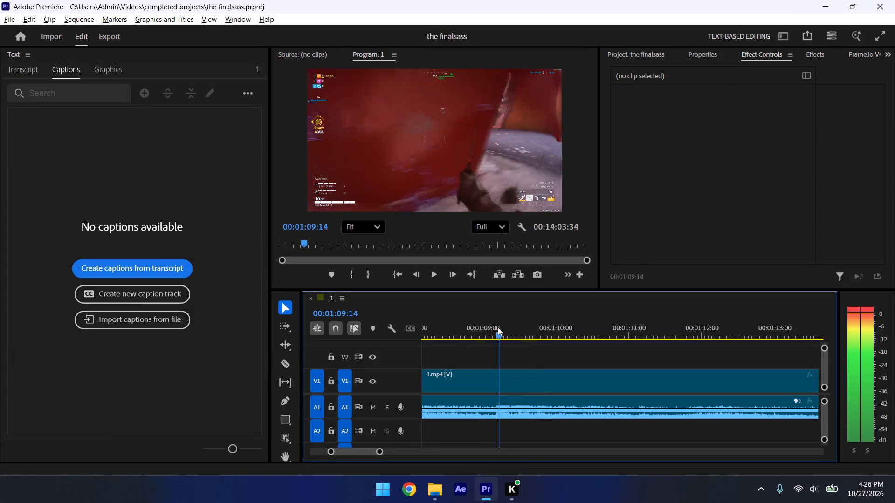
left_click_drag(498, 327, 296, 335)
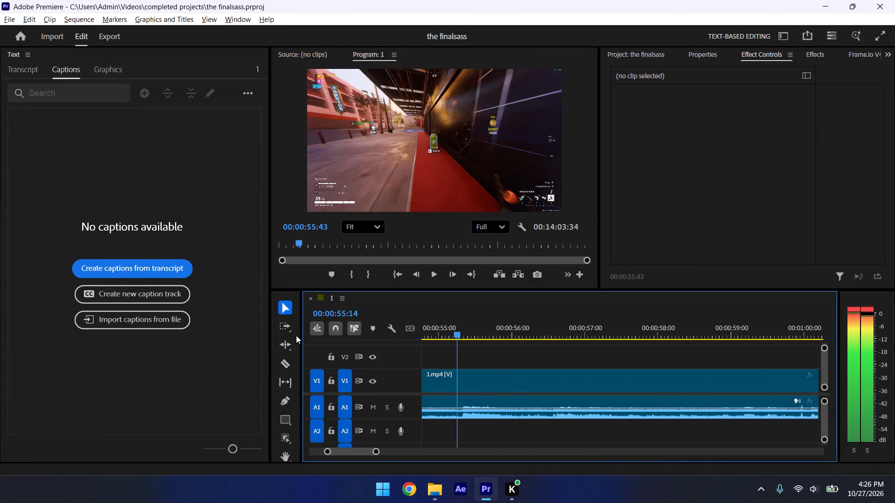
left_click_drag(296, 335, 294, 336)
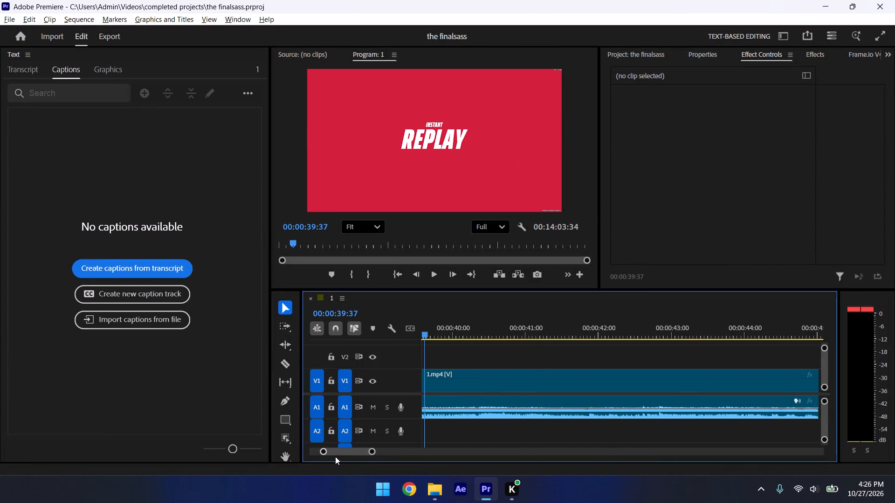
Replay from 00:00:22:27, ripple out the three short red-room 1.mp4 clips starting at 00:00:23:56 so no gap remains, and save.
left_click_drag(320, 449, 306, 447)
left_click_drag(324, 450, 290, 443)
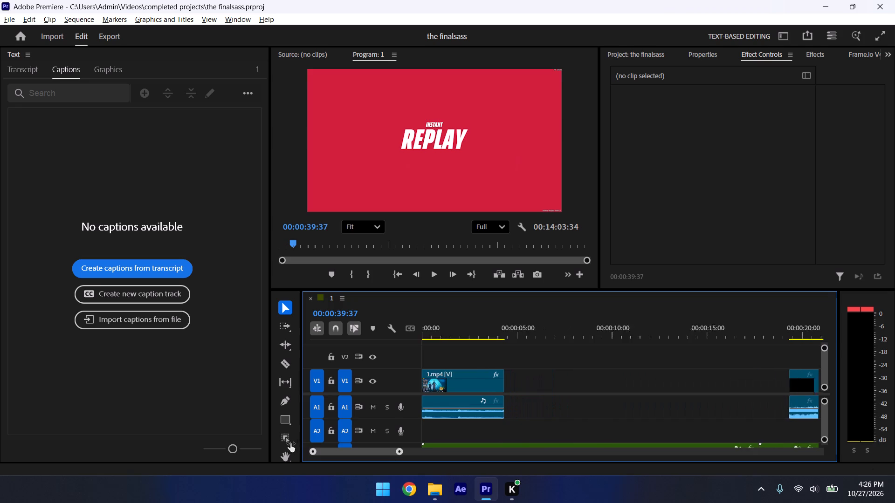
left_click_drag(290, 443, 259, 440)
left_click_drag(480, 328, 475, 328)
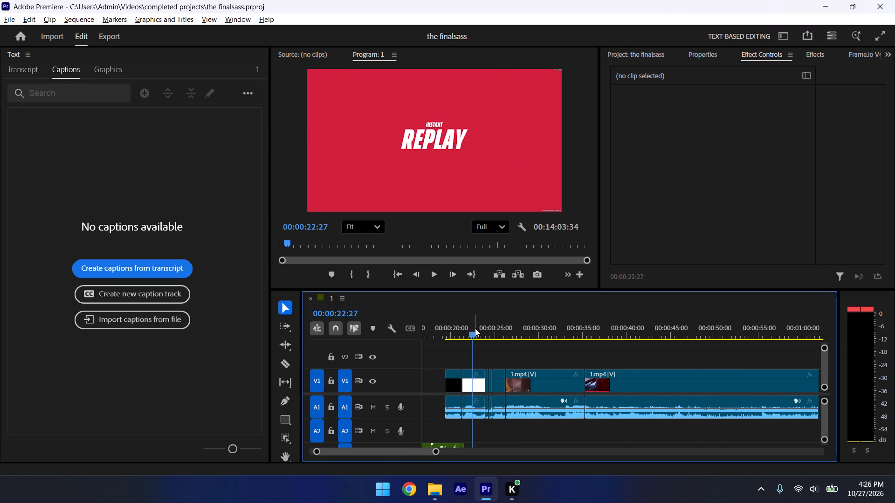
key("space")
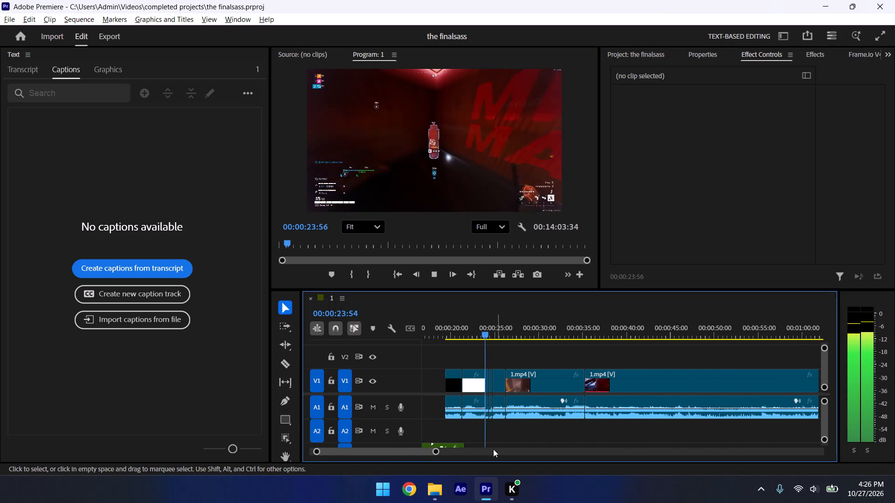
key("space")
left_click_drag(434, 455, 416, 456)
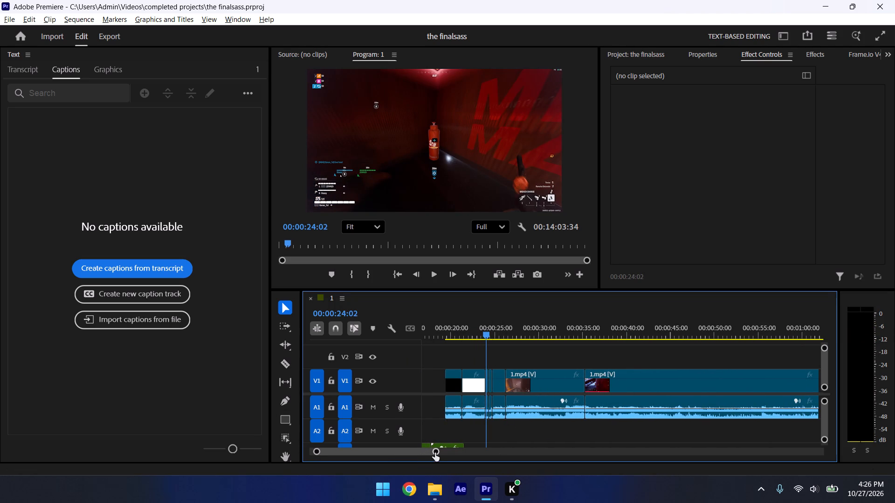
left_click_drag(435, 453, 417, 458)
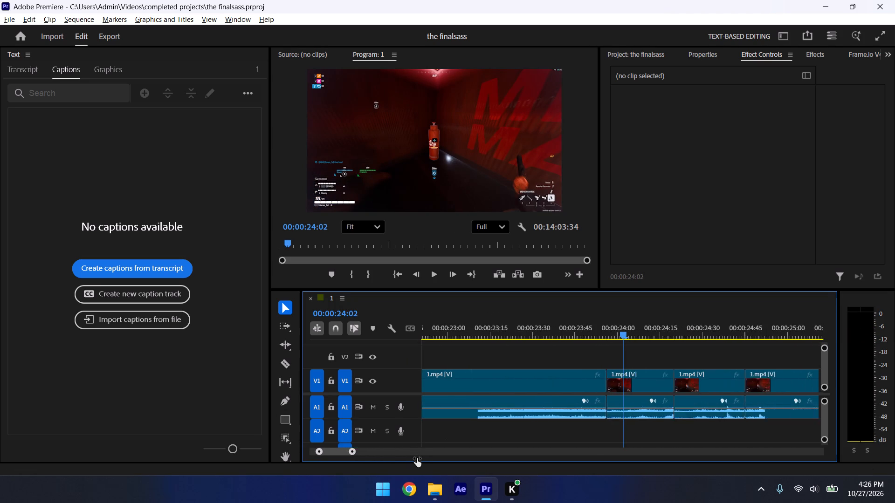
left_click_drag(417, 458, 422, 457)
left_click_drag(625, 361, 683, 389)
left_click_drag(628, 356, 648, 367)
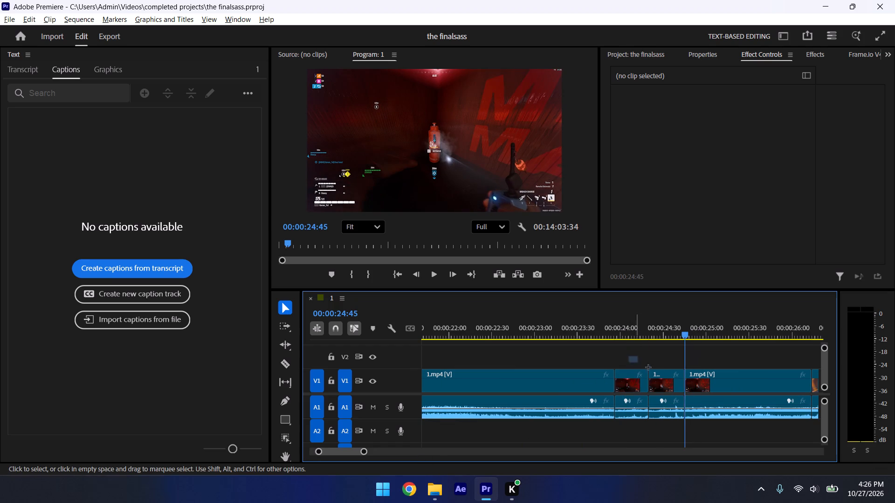
left_click_drag(648, 367, 729, 391)
key("Delete")
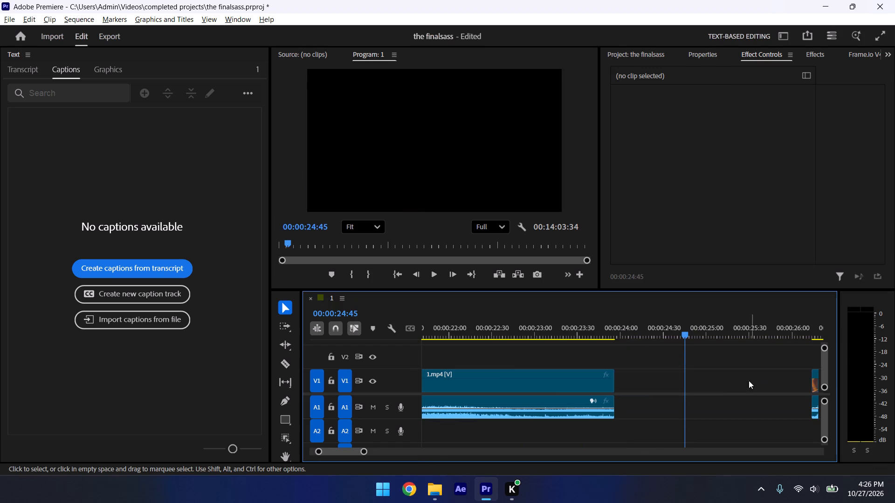
right_click(723, 384)
left_click(749, 397)
key("ctrl+s")
Play the new join and move the smoky clip's video up to V2, keeping its start at 00:00:23:56.
left_click_drag(612, 330, 583, 326)
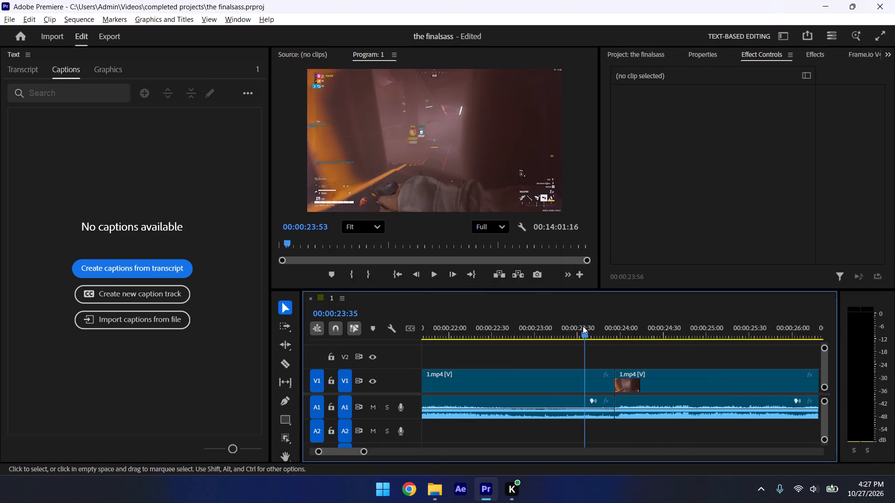
left_click_drag(583, 326, 564, 326)
key("space")
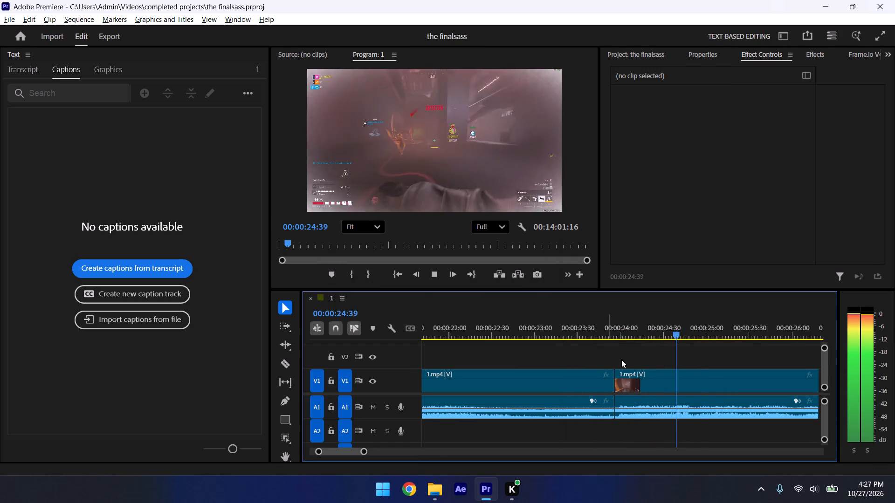
key("space")
left_click_drag(647, 379, 614, 352)
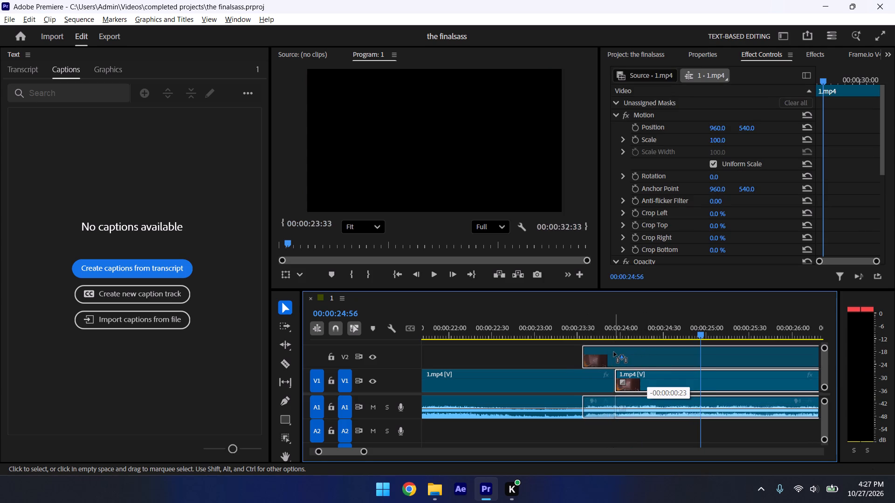
left_click_drag(614, 352, 618, 352)
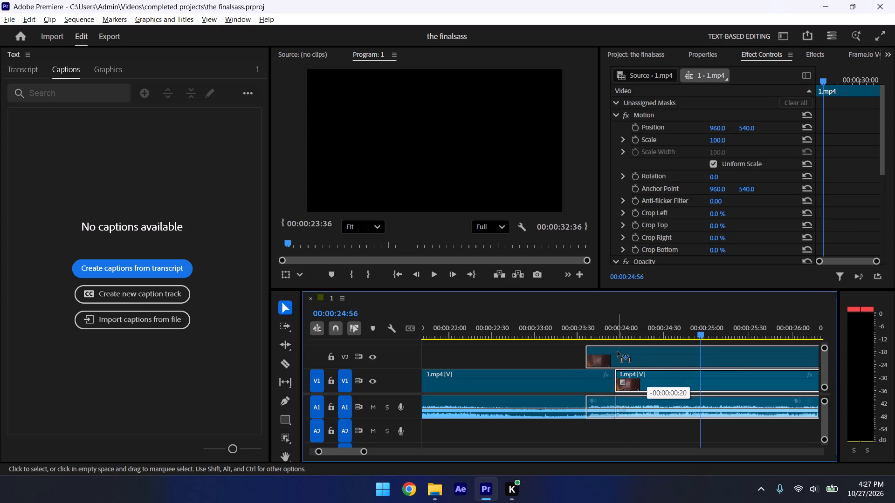
left_click_drag(618, 352, 647, 351)
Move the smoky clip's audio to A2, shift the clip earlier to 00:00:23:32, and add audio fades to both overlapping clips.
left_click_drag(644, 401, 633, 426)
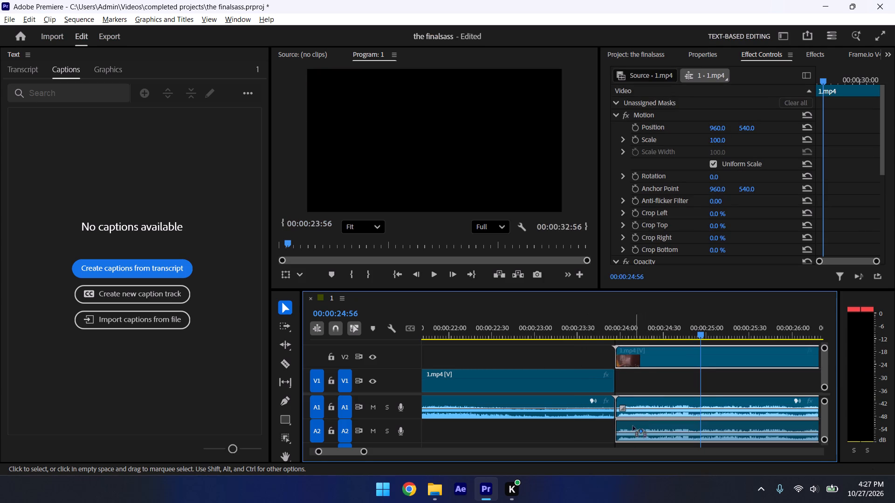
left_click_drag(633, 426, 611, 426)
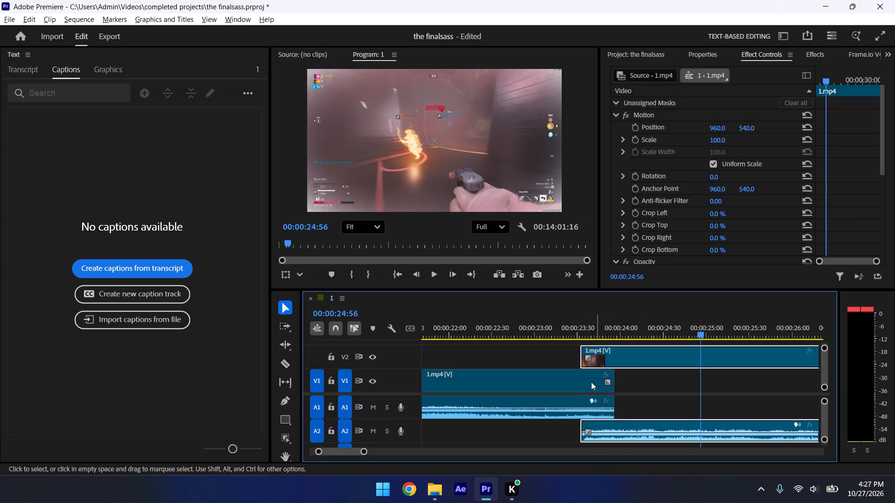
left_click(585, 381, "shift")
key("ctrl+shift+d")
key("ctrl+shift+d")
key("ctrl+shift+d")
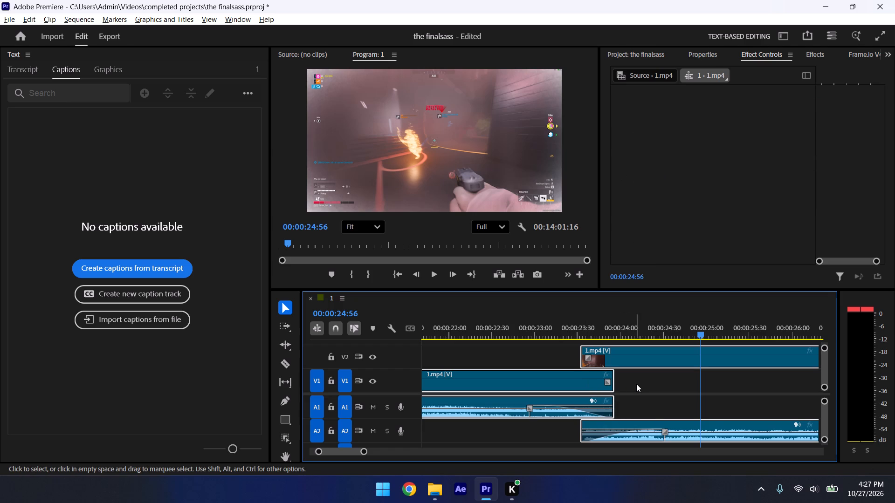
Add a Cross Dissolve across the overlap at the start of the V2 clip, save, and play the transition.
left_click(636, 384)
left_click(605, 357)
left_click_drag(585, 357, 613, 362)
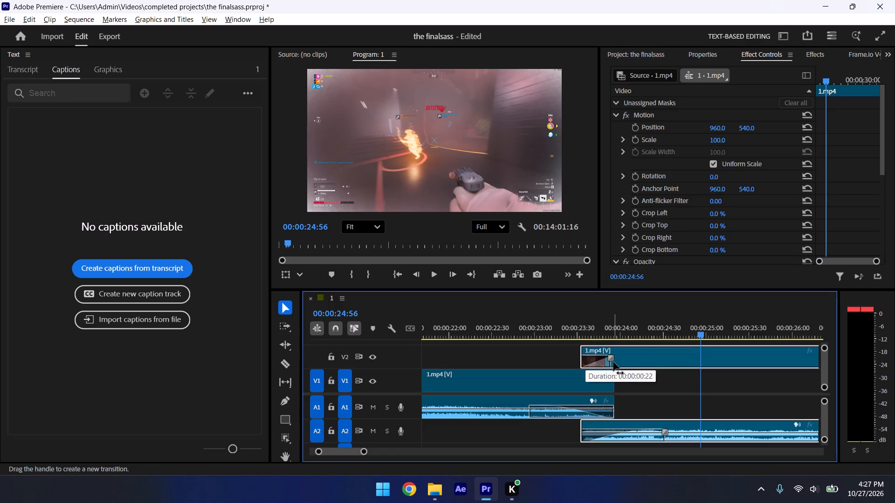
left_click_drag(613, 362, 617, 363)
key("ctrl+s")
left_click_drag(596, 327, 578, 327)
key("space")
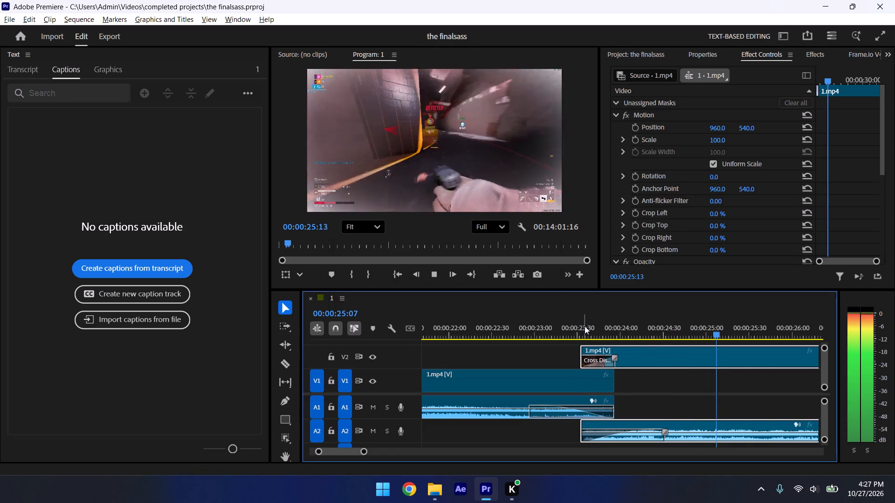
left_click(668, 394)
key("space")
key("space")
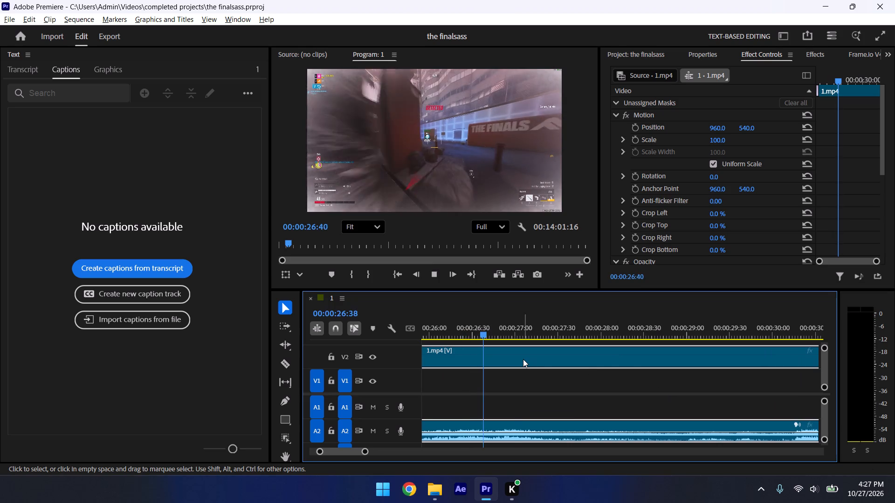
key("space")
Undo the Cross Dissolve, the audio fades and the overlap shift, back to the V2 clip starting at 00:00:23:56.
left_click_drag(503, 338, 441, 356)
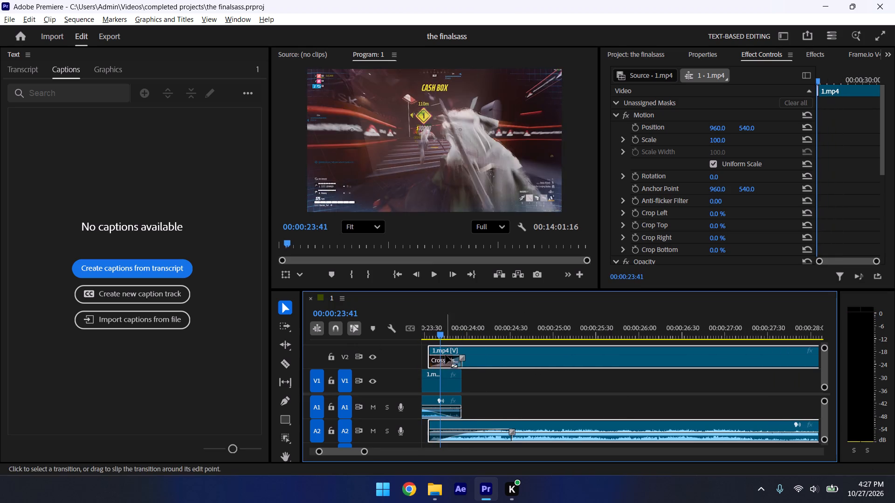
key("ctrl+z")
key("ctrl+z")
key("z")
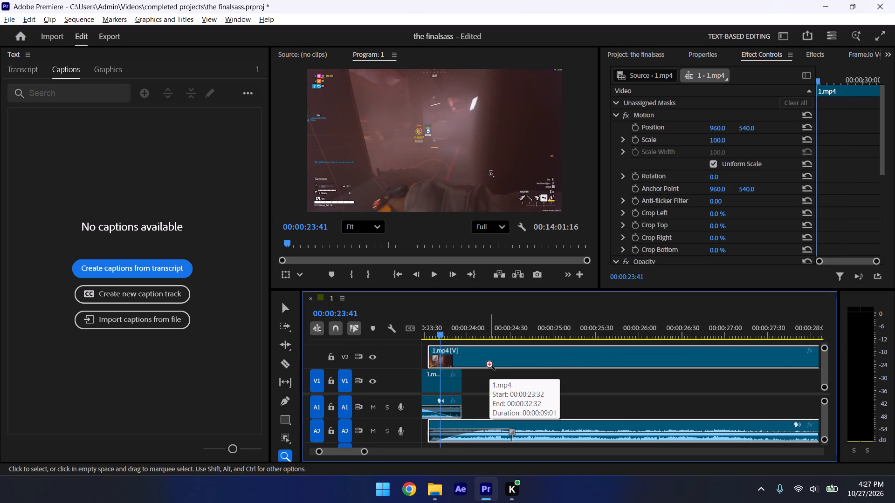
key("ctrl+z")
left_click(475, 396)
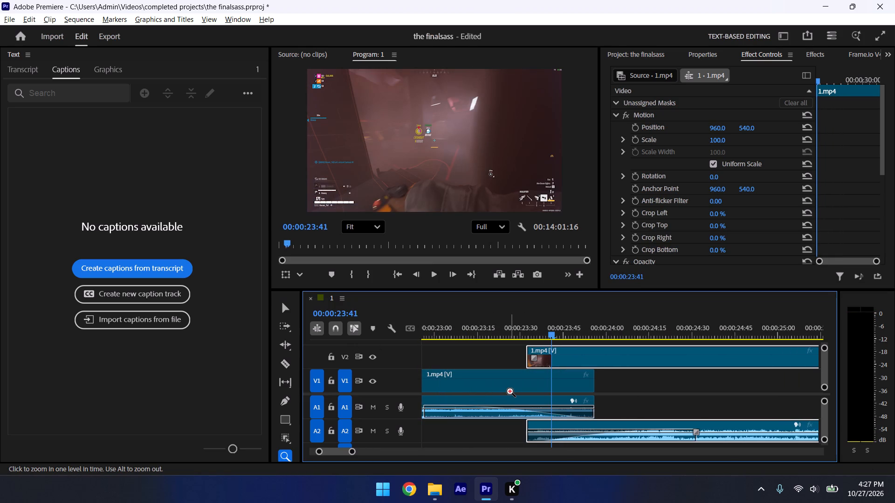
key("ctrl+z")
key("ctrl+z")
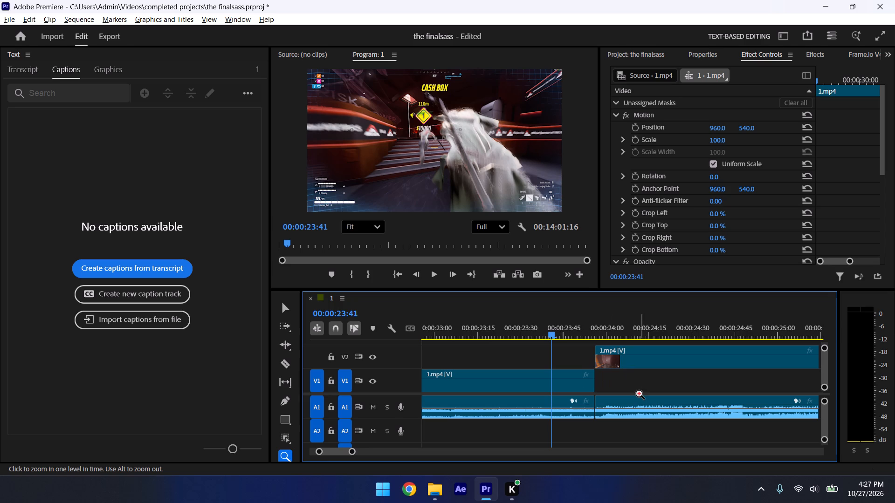
Move the smoky clip's audio down to A2 and extend the clip's start back to 00:00:23:41 without shifting its content.
key("v")
left_click_drag(623, 399, 626, 428)
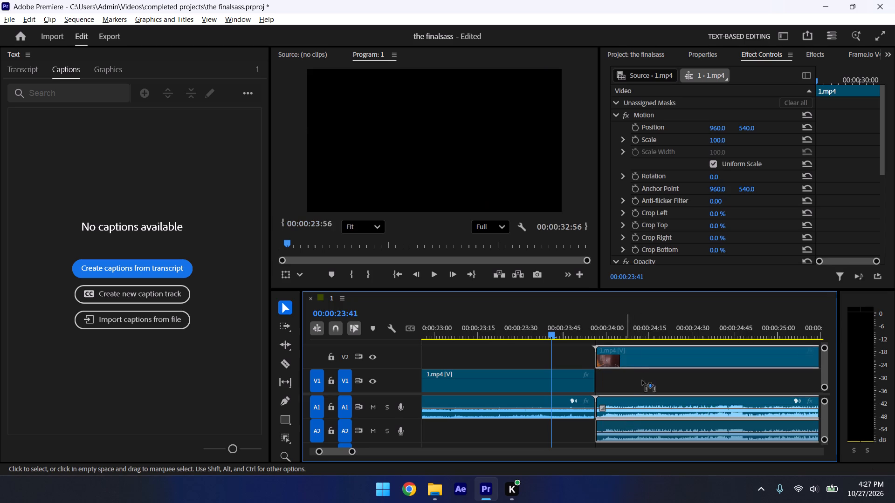
left_click_drag(595, 360, 554, 360)
Add a Cross Dissolve over the V2 overlap and audio fades to both overlapping clips, save, and play the transition.
left_click_drag(559, 359, 596, 369)
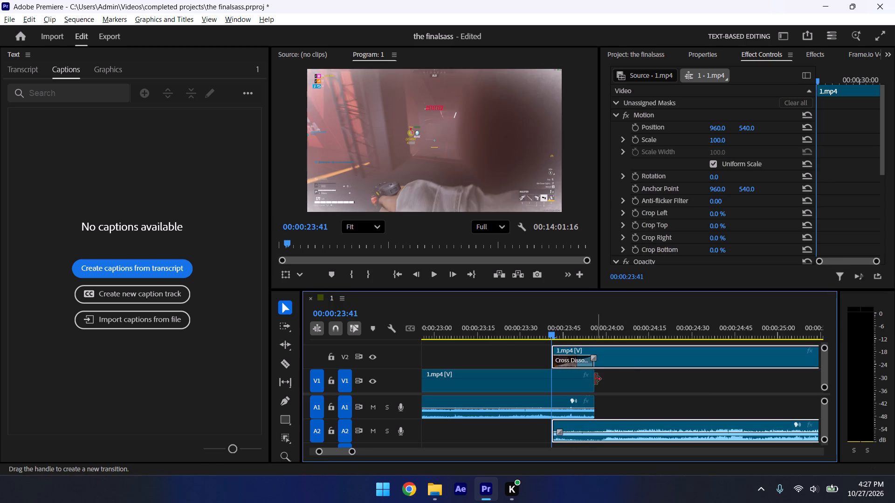
left_click(555, 385)
left_click(575, 422, "shift")
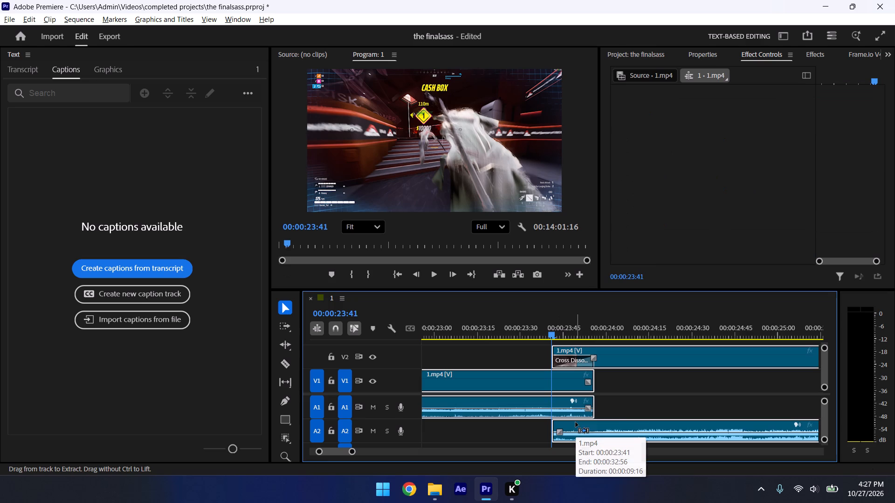
key("ctrl+shift+d")
key("ctrl+shift+d")
left_click(662, 385)
key("ctrl+s")
key("space")
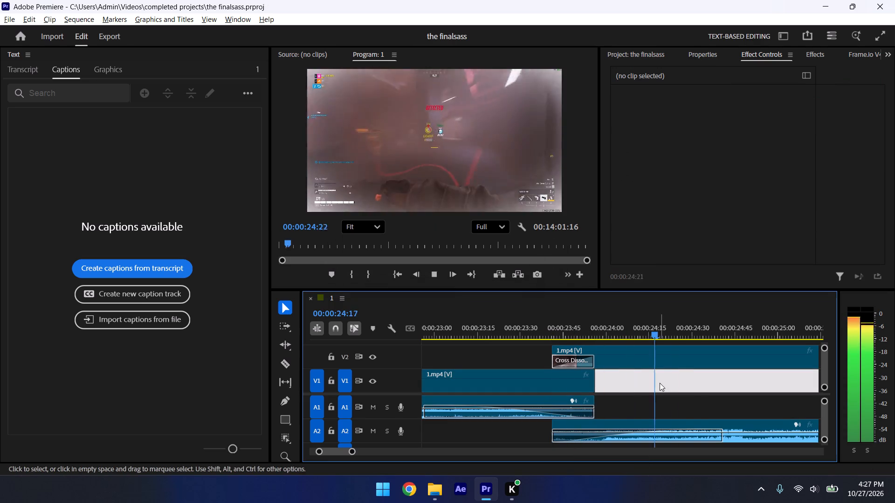
left_click_drag(564, 324, 506, 324)
key("space")
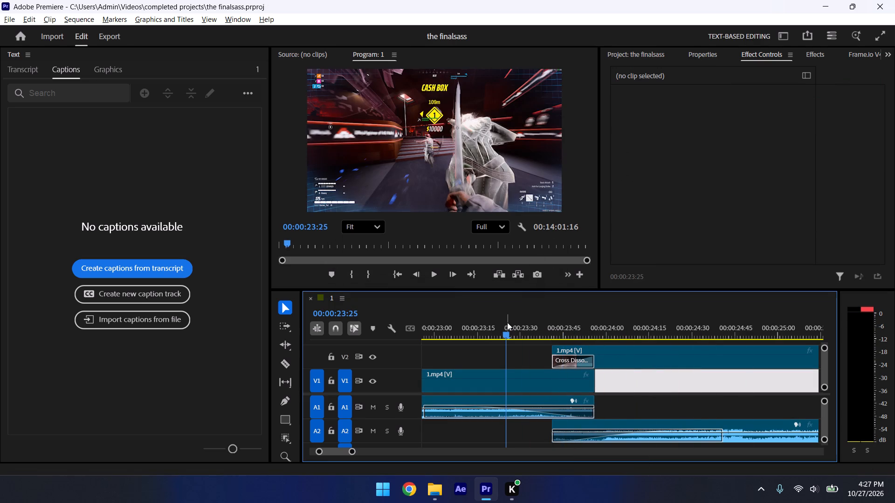
key("space")
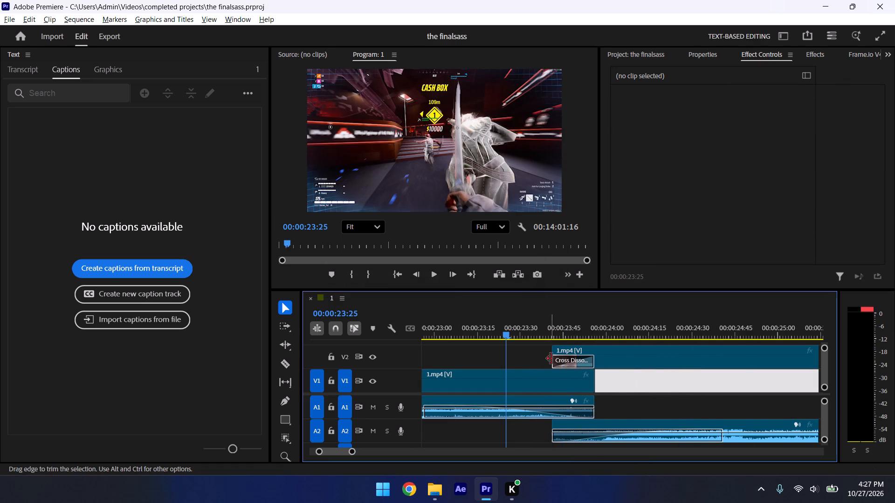
Extend the V2 clip's start to about 00:00:23:29, lengthen its Cross Dissolve to about 25 frames, play it and save.
left_click_drag(551, 359, 516, 355)
left_click_drag(561, 355, 590, 362)
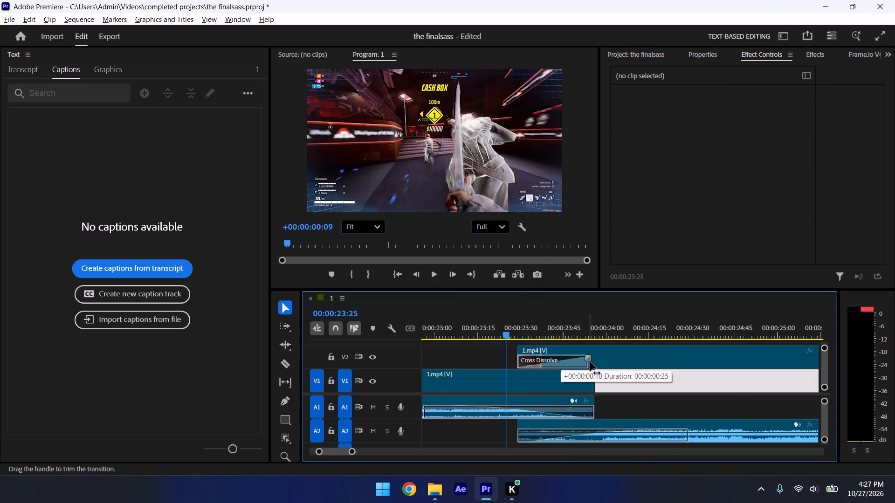
left_click_drag(590, 362, 590, 362)
left_click(640, 421)
left_click(625, 402)
key("space")
key("space")
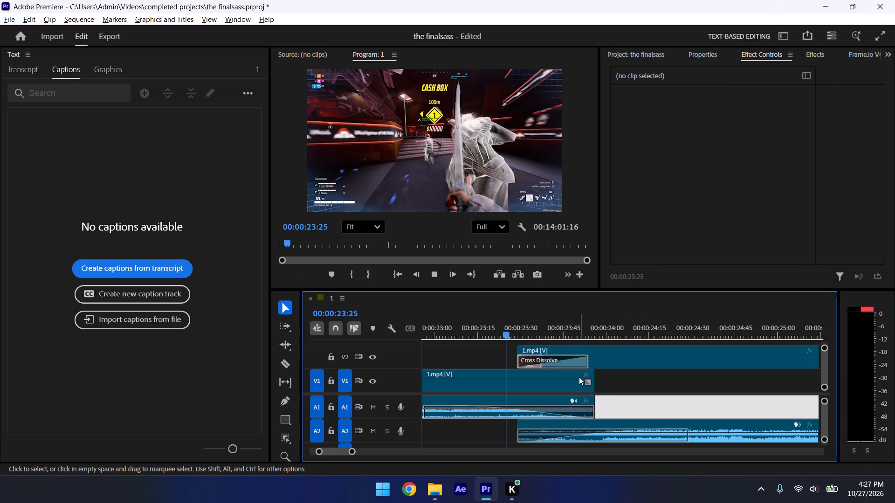
left_click(450, 348)
left_click(459, 310)
key("space")
key("ctrl+s")
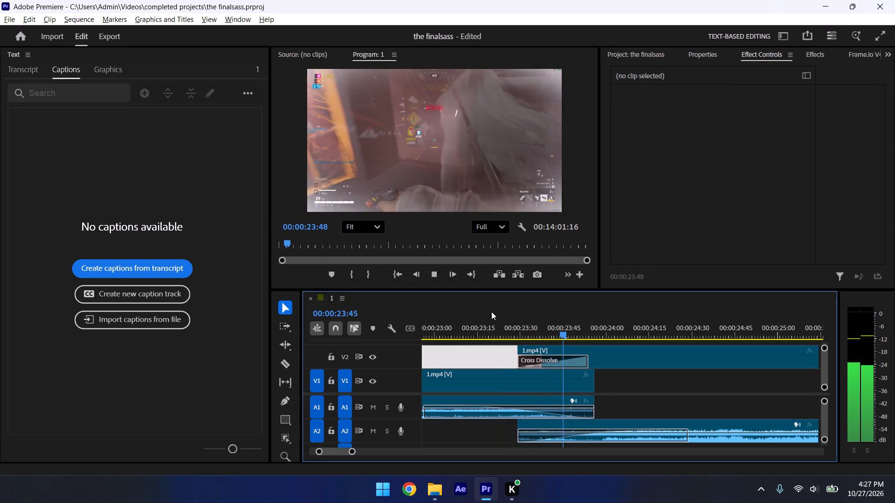
Replay the V2 Cross Dissolve transition from about 00:00:23:03 and let the following footage run.
key("space")
left_click_drag(528, 326, 447, 321)
key("space")
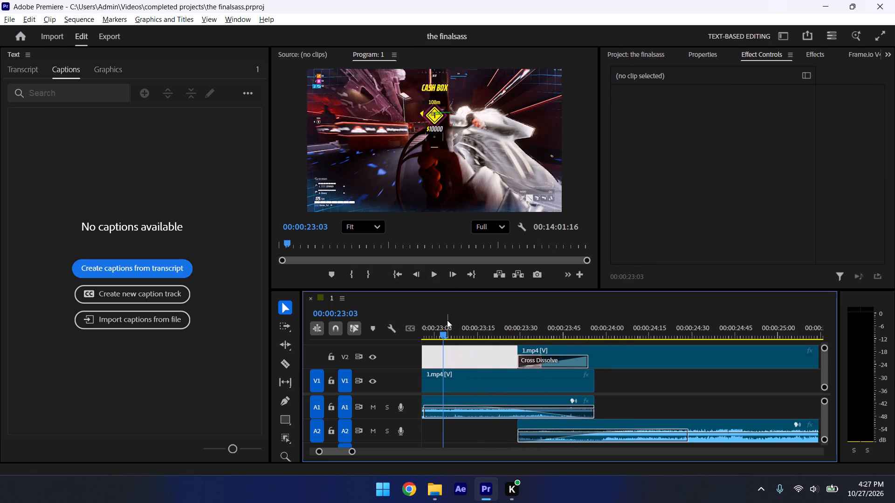
key("space")
left_click(474, 319)
key("space")
left_click(455, 303)
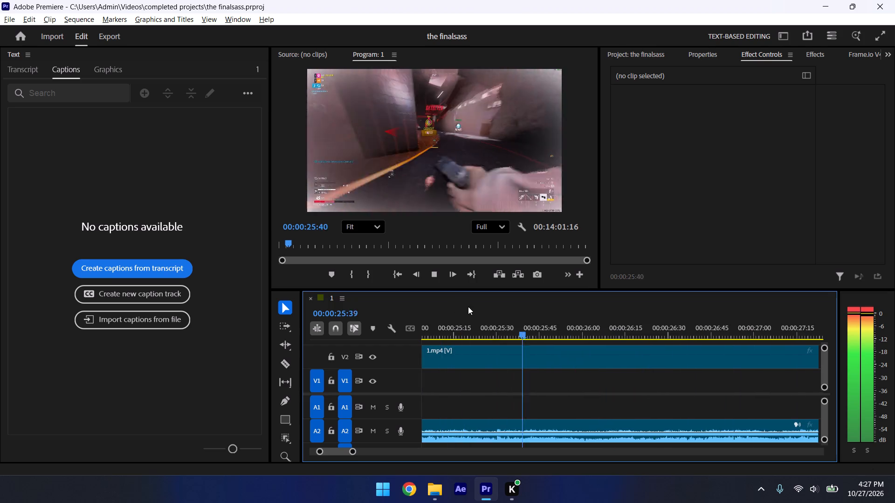
Watch the V2 clip and the footage after it full-screen, from about 00:00:24 to the replay screen near 00:00:36.
key("ctrl+grave")
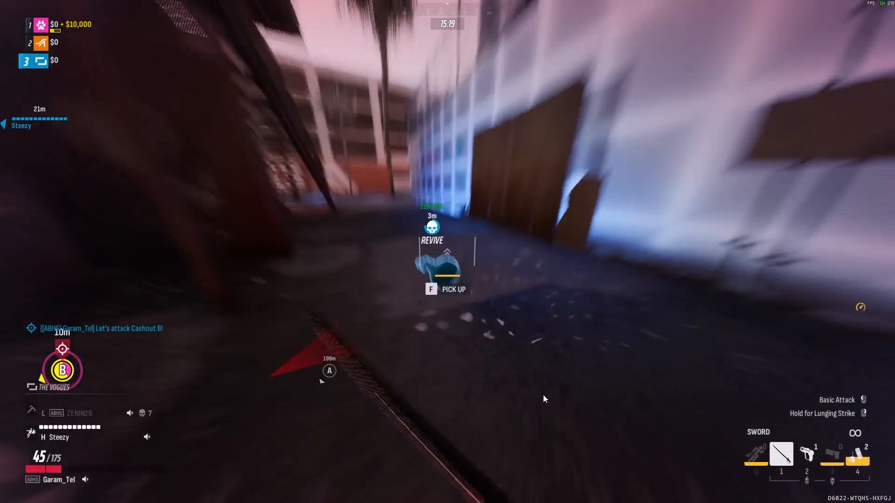
key("Escape")
left_click_drag(484, 329, 285, 331)
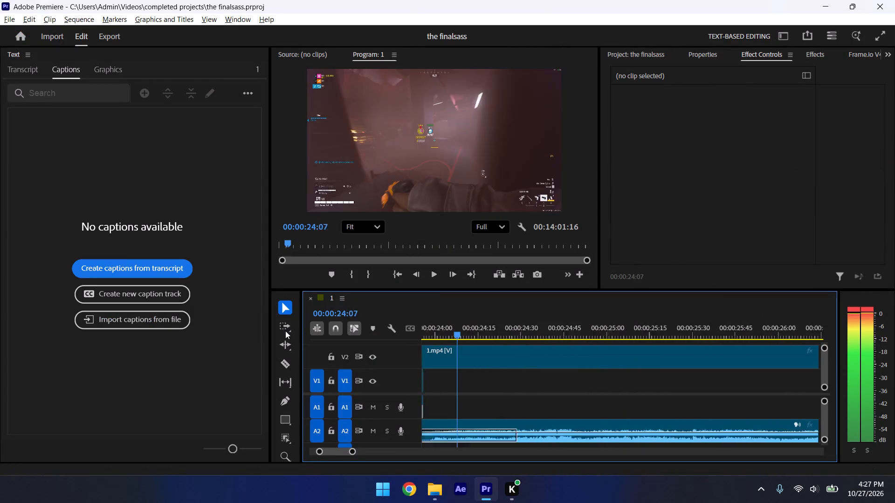
left_click_drag(285, 331, 409, 323)
key("ctrl+grave")
key("space")
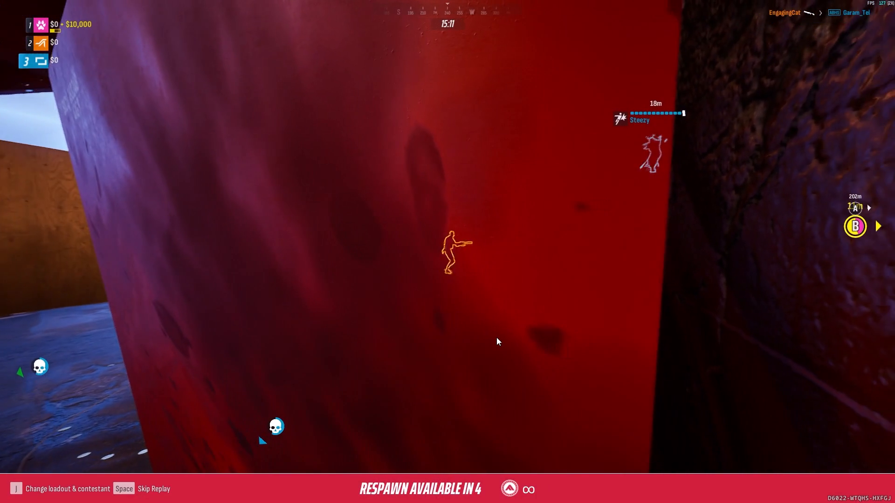
key("Escape")
key("space")
key("space")
key("space")
left_click_drag(487, 333, 485, 333)
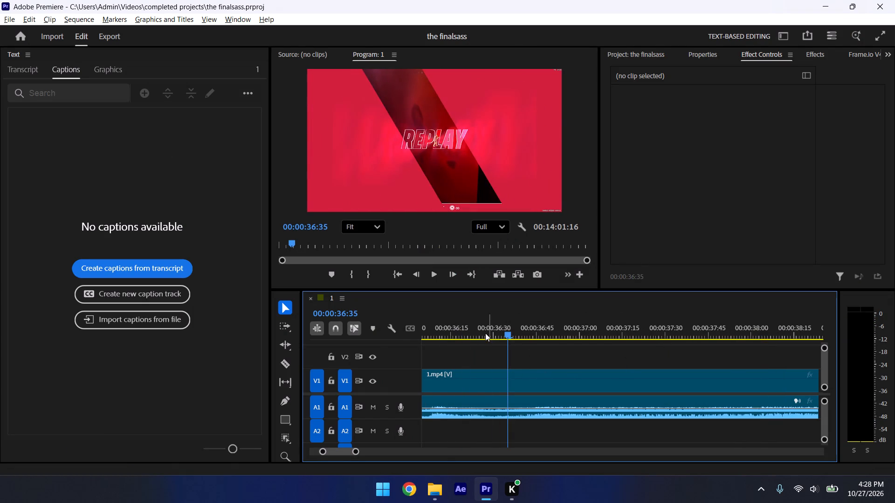
Remove the audio fade-out at the end of the A2 clip, at the join near 00:00:32:57, play the join and save.
left_click_drag(485, 333, 378, 357)
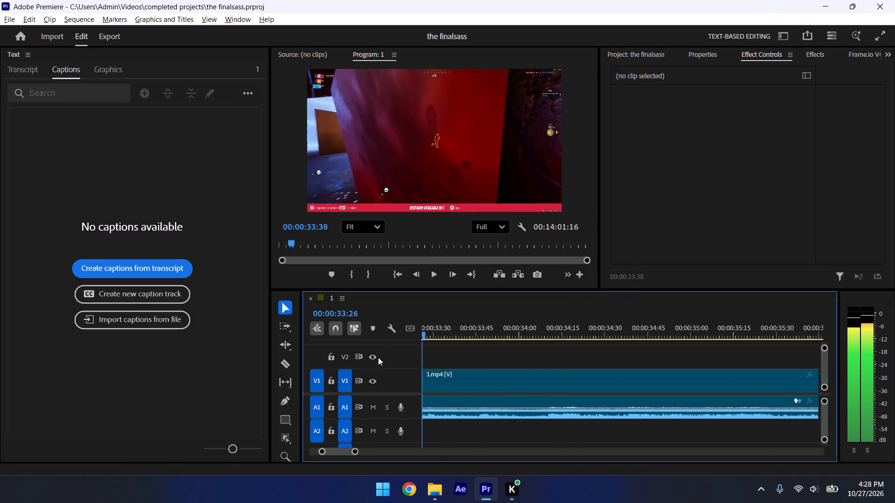
left_click_drag(378, 357, 606, 365)
key("space")
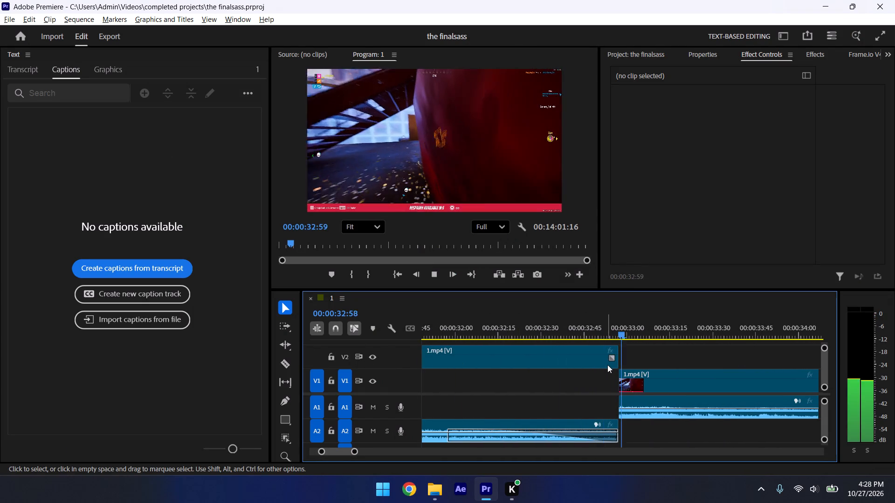
key("space")
left_click_drag(640, 326, 563, 326)
key("space")
key("space")
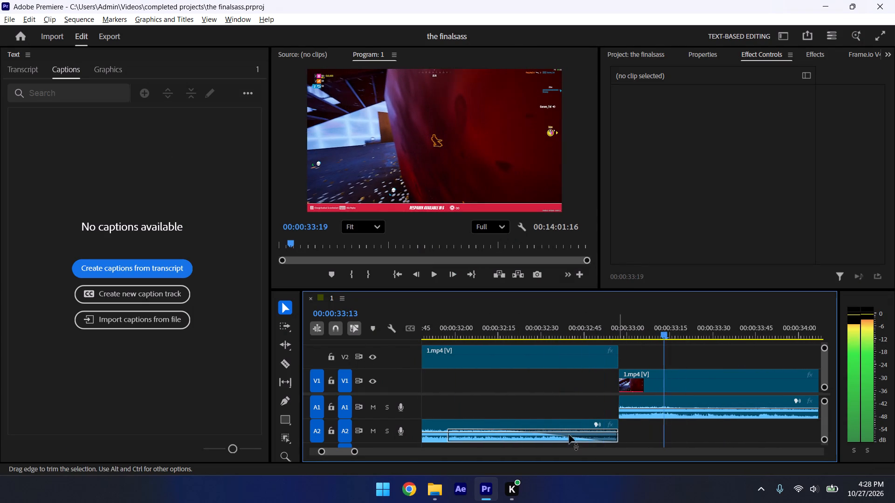
left_click(646, 440)
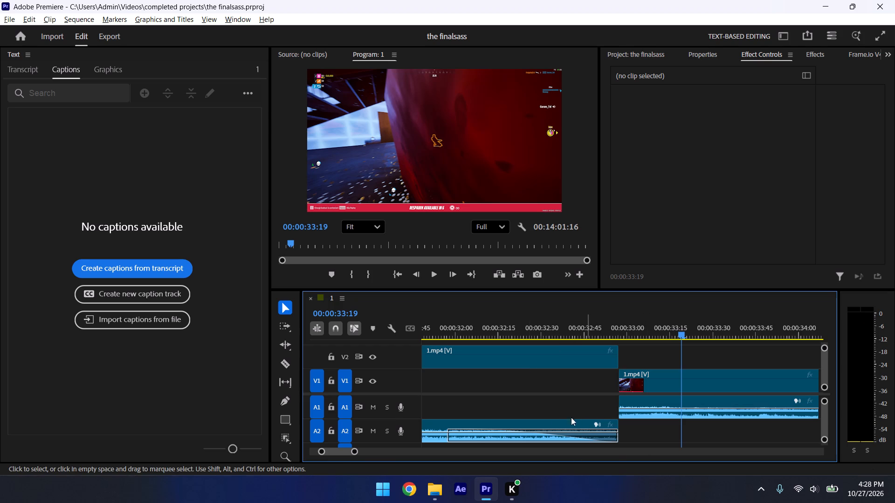
left_click_drag(447, 434, 657, 436)
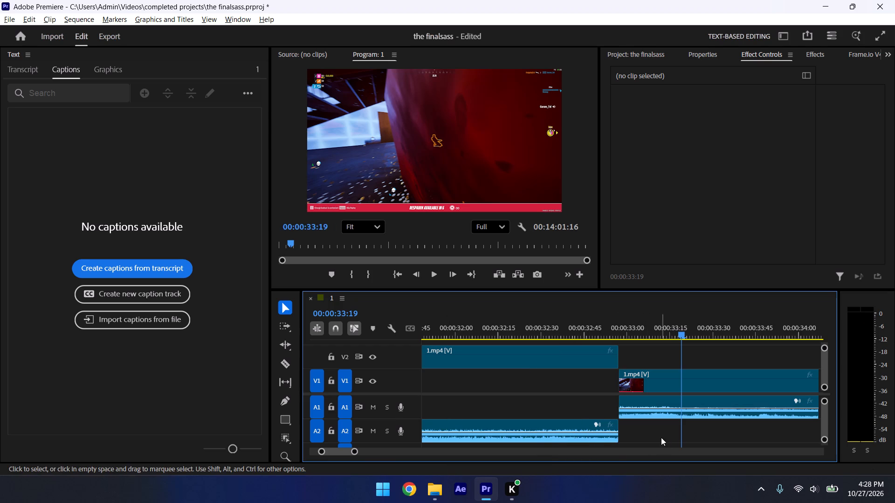
left_click(661, 437)
left_click_drag(591, 319, 507, 325)
key("space")
key("ctrl+s")
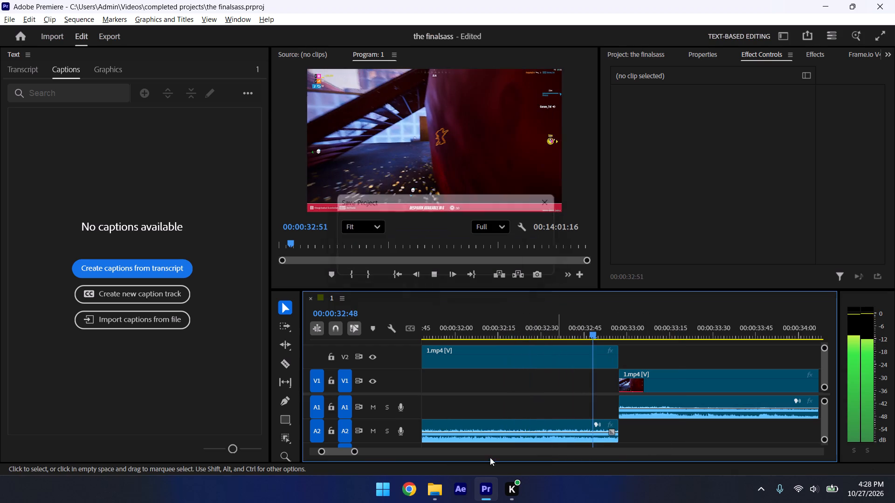
key("space")
Find the next action moment at about 00:01:03 and ripple-trim the long V1 clip's start to it, then save.
left_click_drag(358, 453, 389, 462)
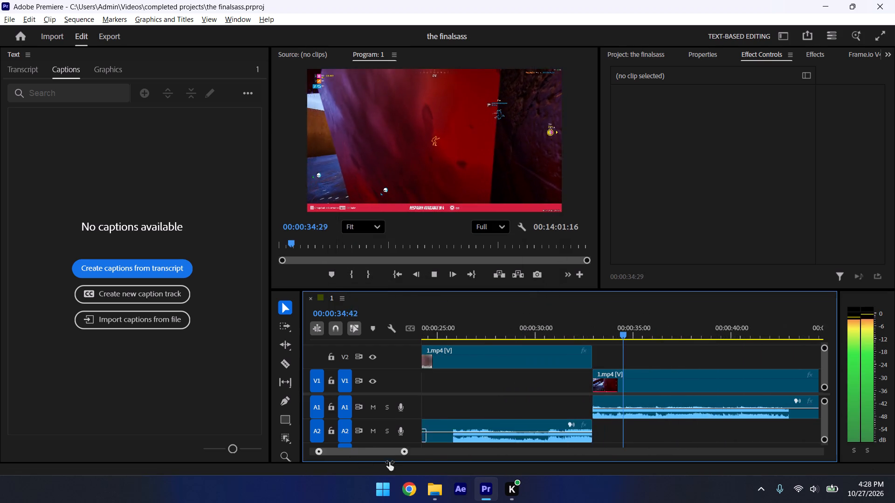
left_click_drag(389, 462, 397, 465)
left_click_drag(645, 336, 715, 340)
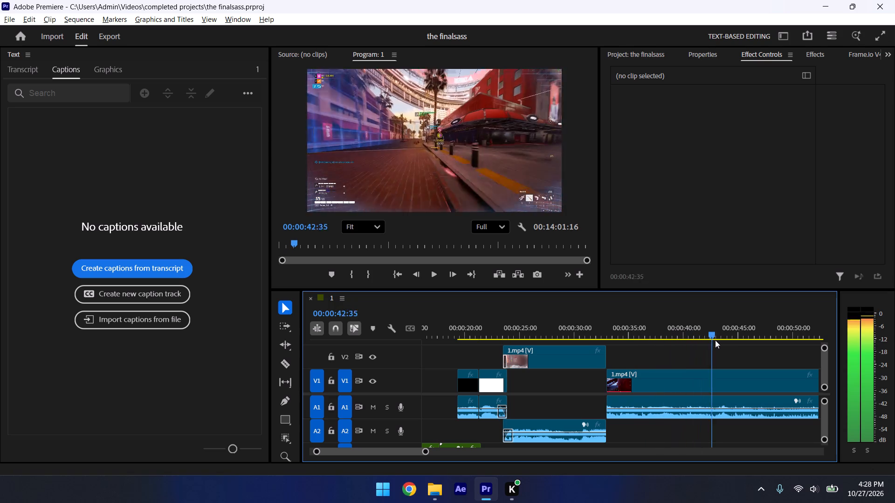
left_click_drag(715, 340, 829, 353)
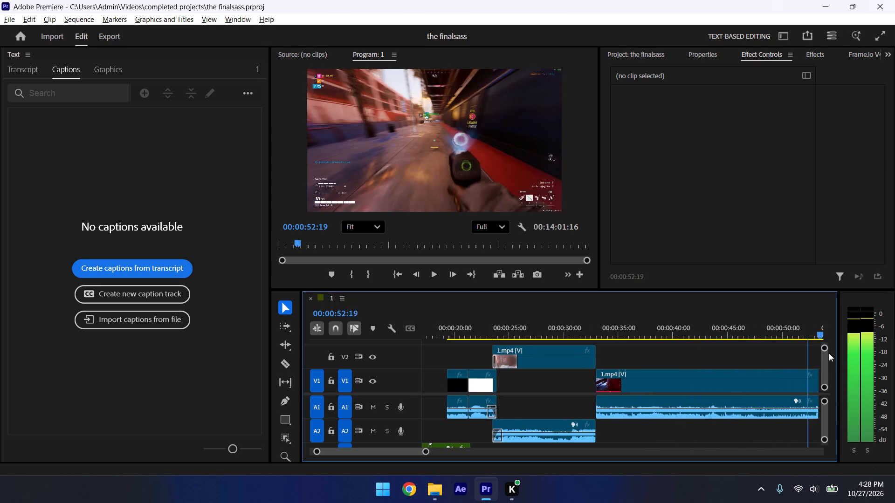
left_click_drag(829, 353, 777, 365)
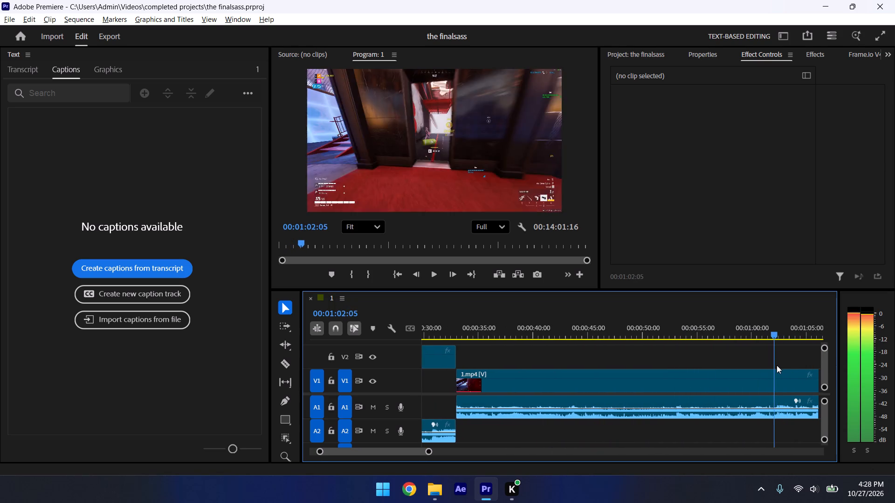
left_click_drag(777, 365, 780, 364)
key("space")
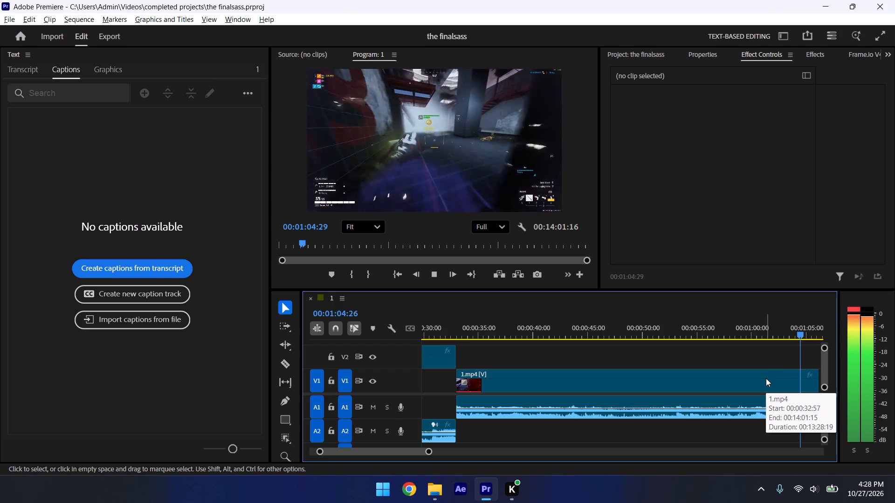
key("space")
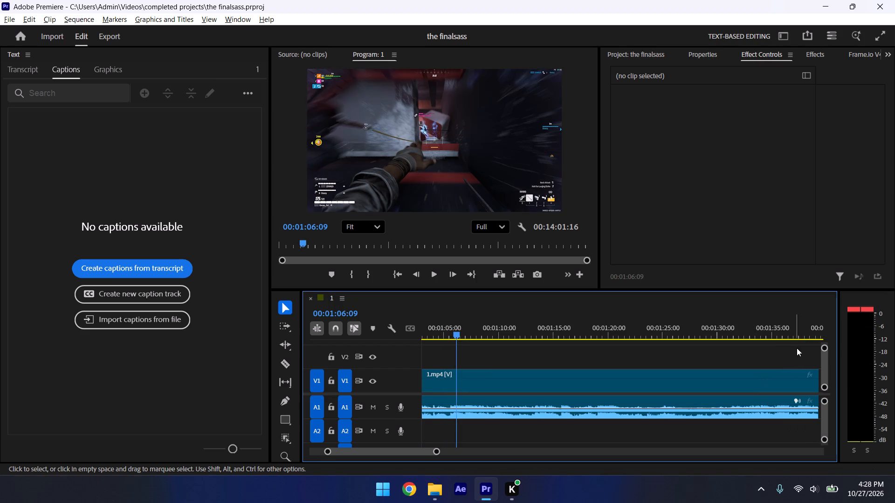
left_click_drag(457, 331, 430, 332)
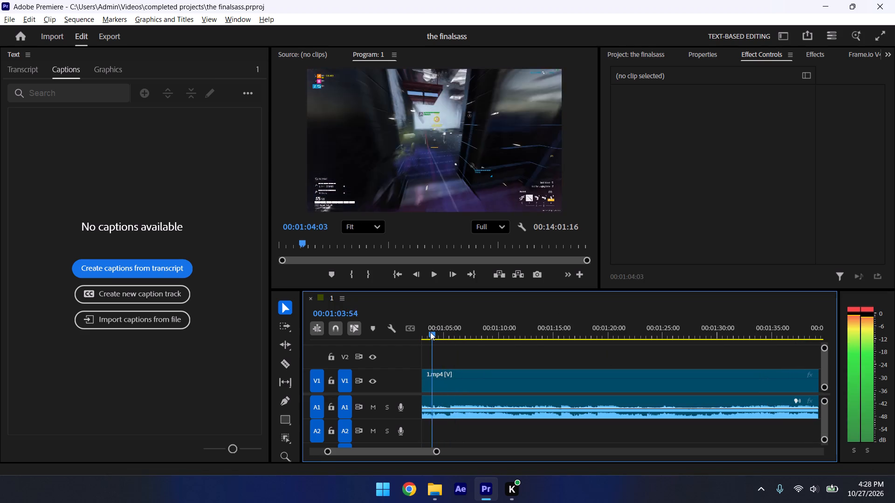
left_click_drag(430, 332, 427, 333)
left_click(456, 377)
key("q")
key("ctrl+s")
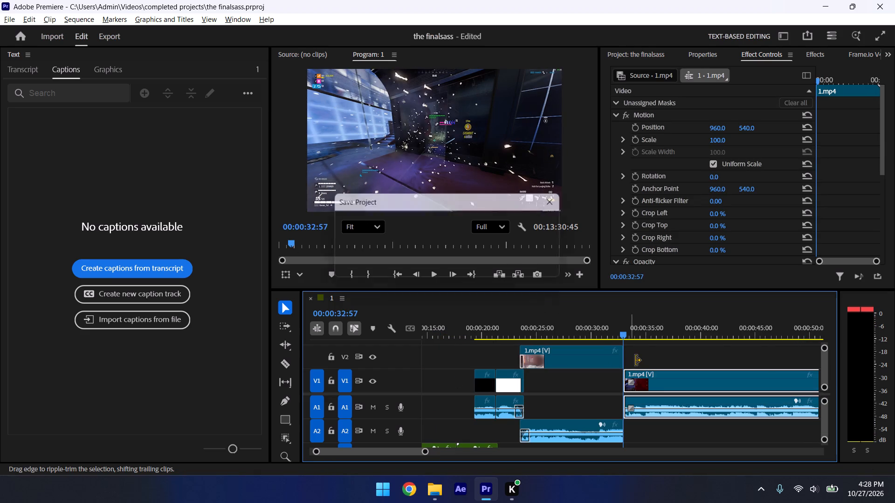
Play the trimmed V1 clip full-screen and again in the timeline from its start near 00:00:33.
key("ctrl+grave")
key("space")
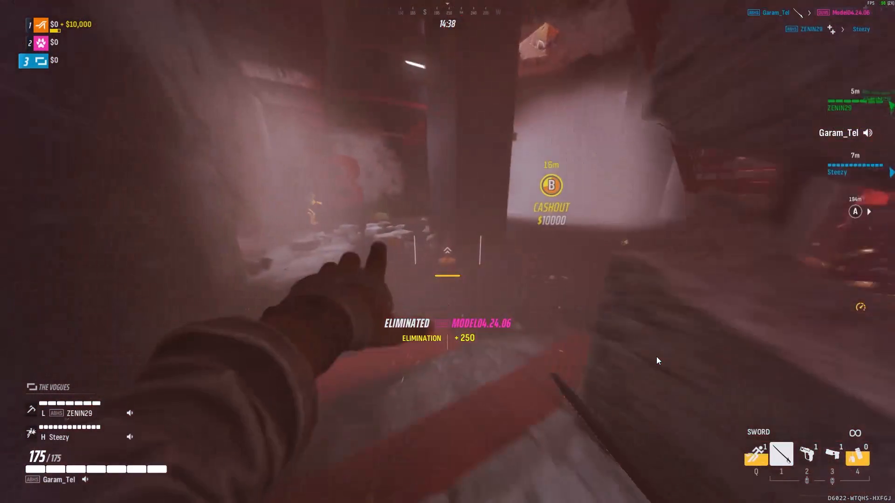
key("space")
key("Escape")
left_click_drag(681, 329, 624, 319)
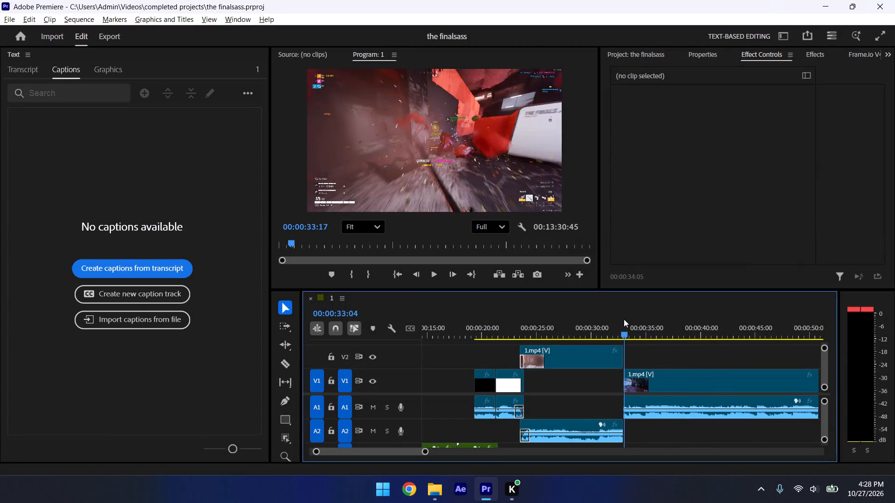
left_click_drag(624, 319, 622, 319)
key("space")
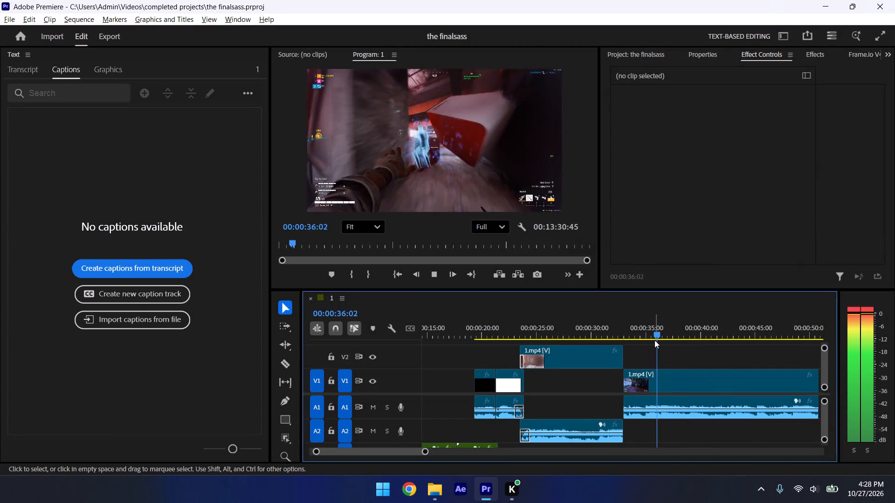
key("space")
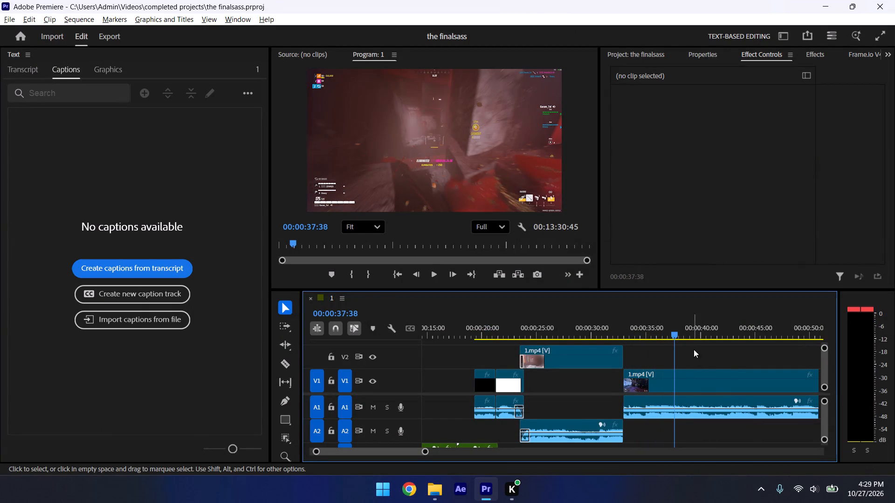
Review the V1 footage after the elimination, from about 00:00:36 to 00:00:45, to judge where to cut.
left_click_drag(672, 332, 661, 324)
key("space")
key("space")
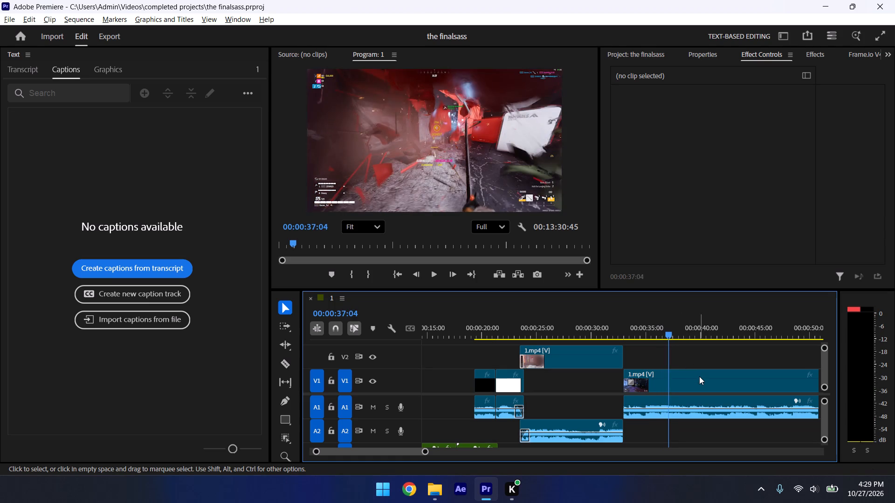
key("space")
key("space")
key("space")
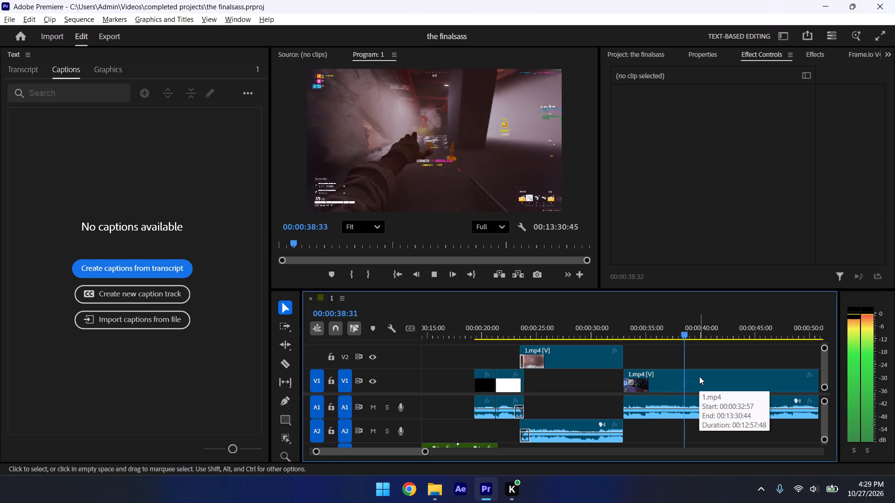
key("space")
key("ctrl+grave")
key("space")
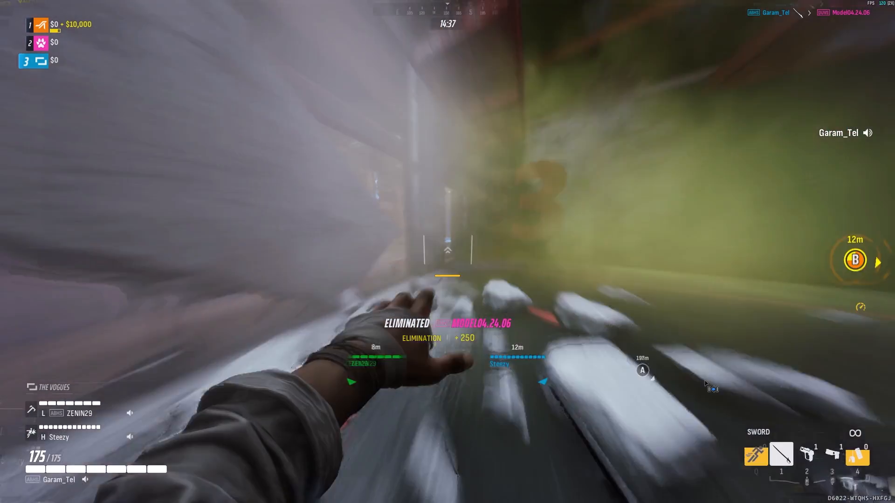
key("space")
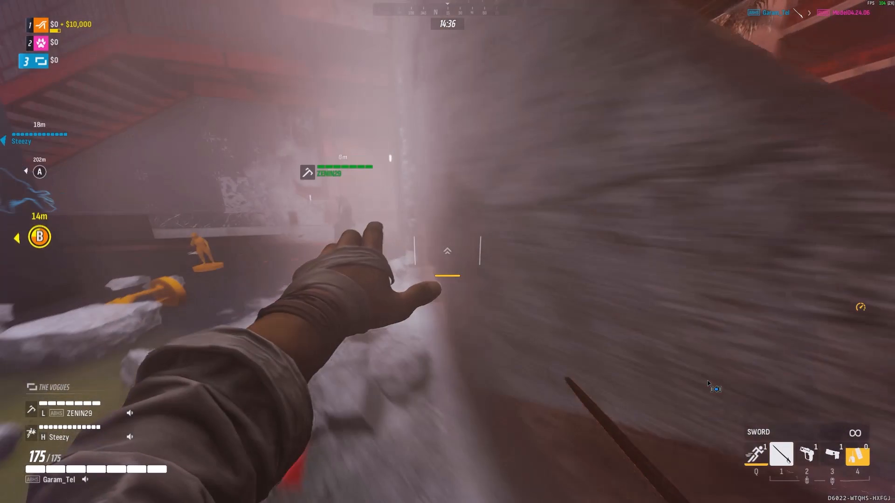
key("space")
key("space")
key("space")
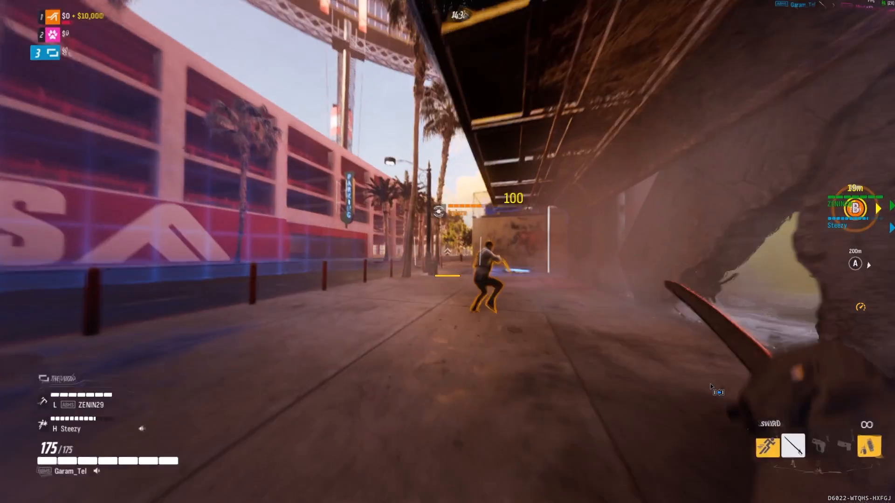
key("space")
key("Escape")
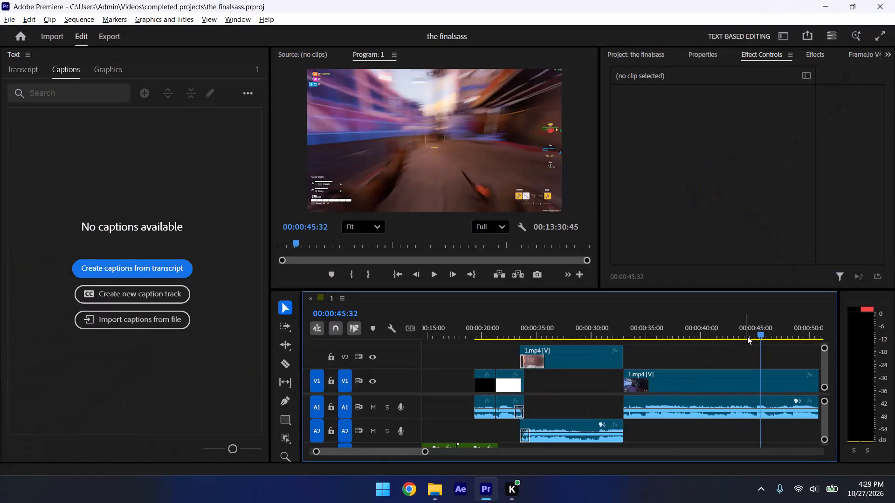
Replay the elimination, split the V1 clip and its linked audio at 00:00:38:24, and save.
left_click_drag(748, 336, 659, 322)
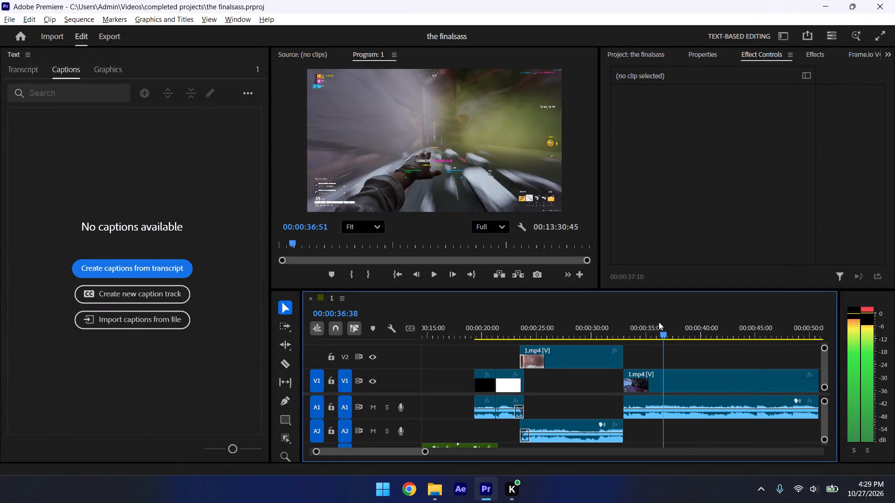
left_click_drag(659, 322, 644, 318)
key("space")
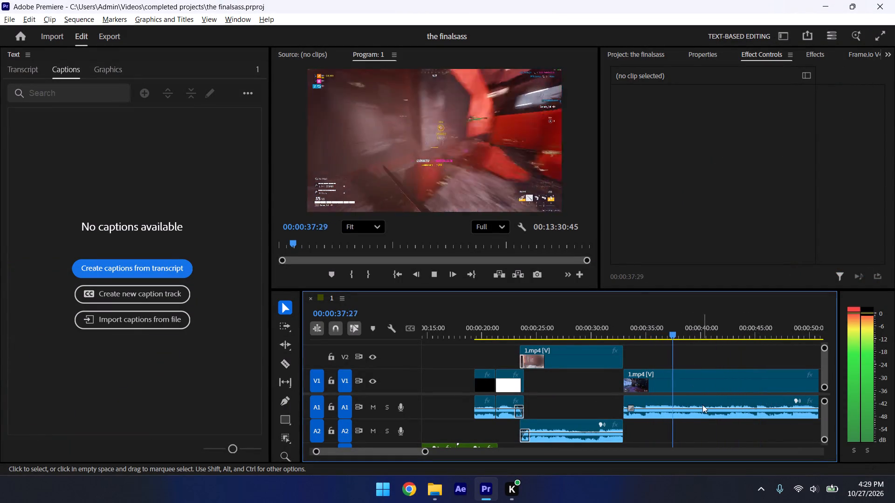
key("space")
left_click(692, 366)
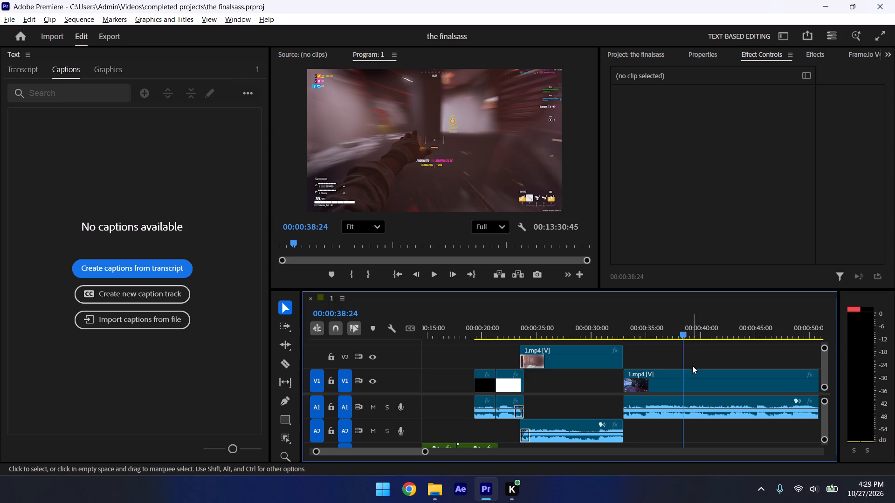
left_click(713, 383)
key("ctrl+k")
key("ctrl+s")
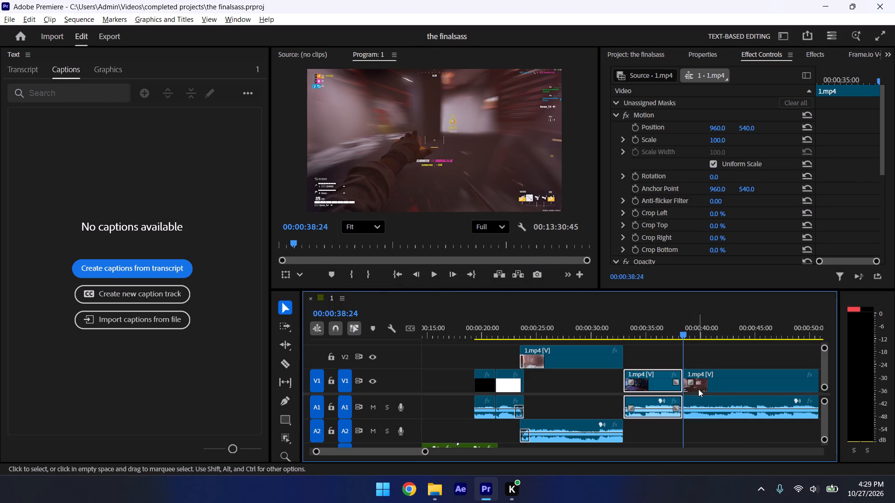
Find the next sword attack in the V1 footage and split the clip with its linked audio at 00:00:43:16.
key("ctrl+grave")
key("space")
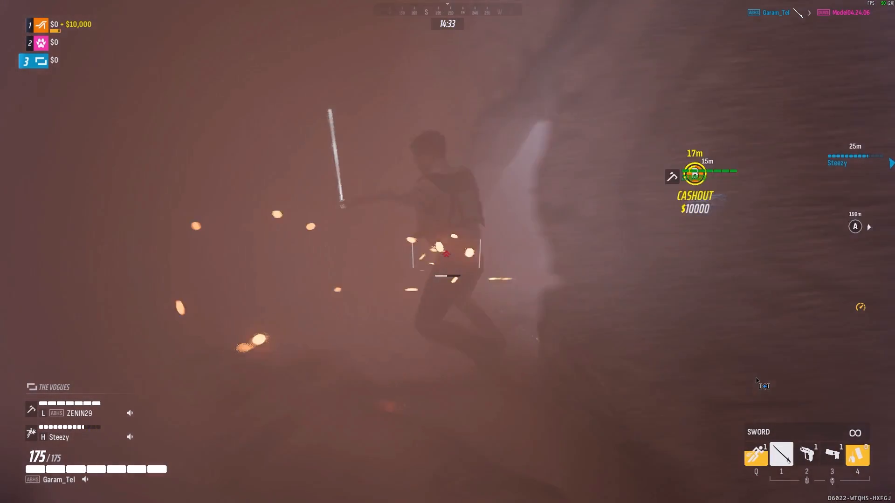
key("space")
key("Escape")
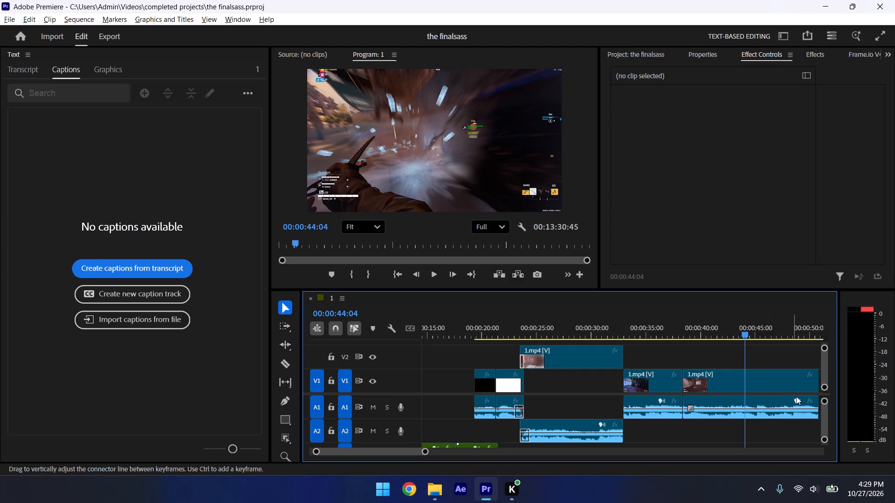
key("Left")
key("Left")
key("Left")
key("Left")
key("Left")
key("Left")
key("Left")
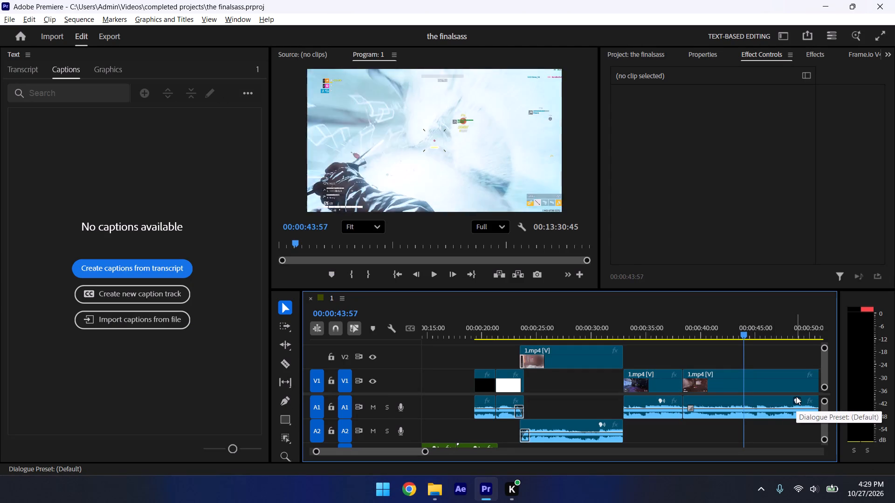
key("Left")
key("Left")
key("Left")
key("Left")
key("Left")
key("Left")
key("Left")
key("ctrl+grave")
key("Left")
key("Left")
key("Left")
key("Left")
key("Left")
key("Left")
key("Left")
key("Left")
key("Left")
key("Left")
key("Left")
key("Left")
key("Left")
key("Left")
key("Left")
key("Left")
key("Left")
key("Left")
key("Left")
key("Left")
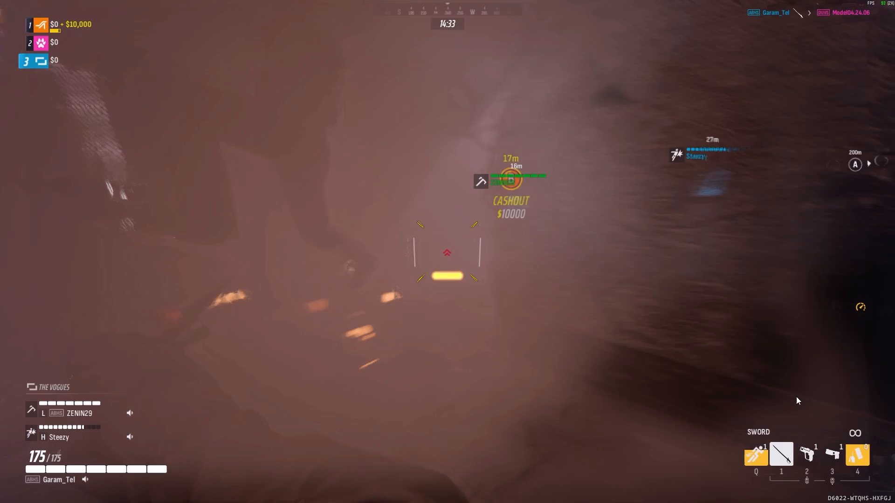
key("Left")
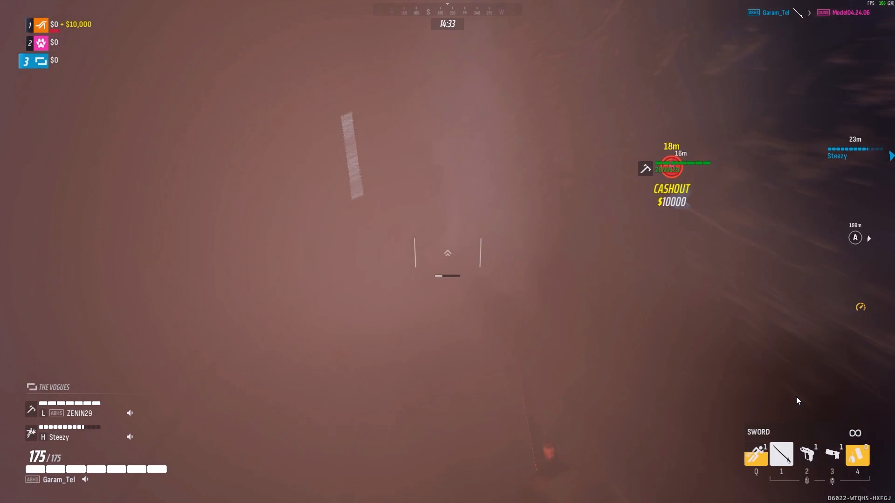
key("Left")
key("Left")
key("Left")
key("Left")
key("Left")
key("Left")
key("Left")
key("Left")
key("Left")
key("Left")
key("Left")
key("Left")
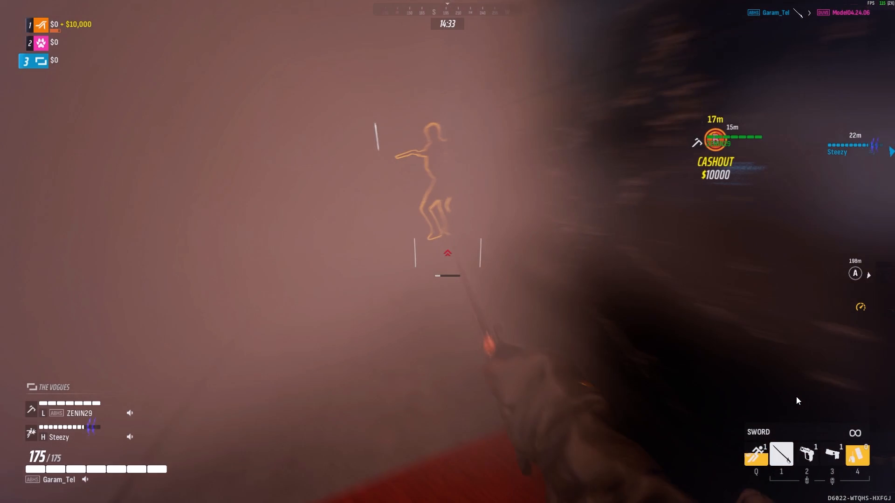
key("Right")
key("Right")
key("Right")
key("Right")
key("Right")
key("Right")
key("Right")
key("Right")
key("Right")
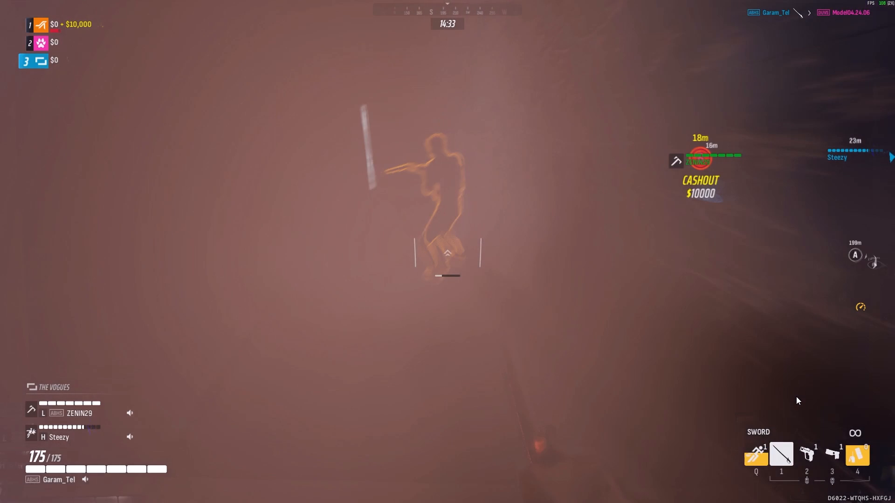
key("ctrl+k")
key("Escape")
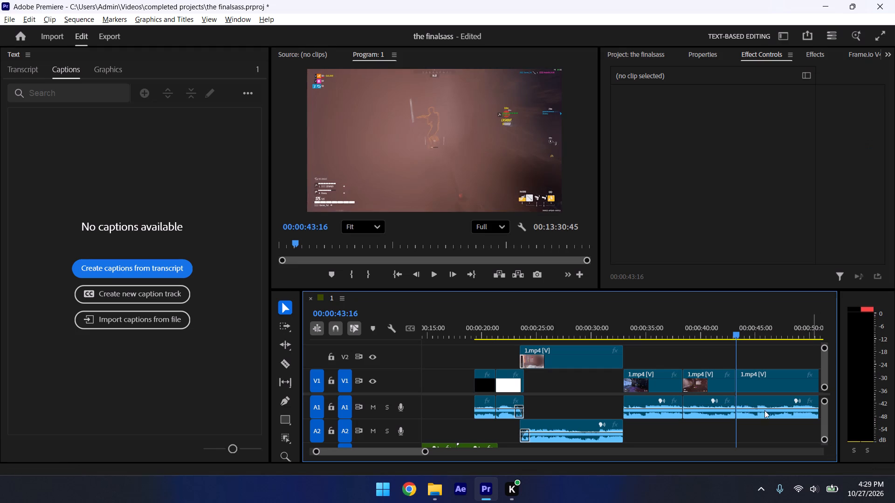
Delete the V1 segment between 00:00:38:24 and 00:00:43:16, close the gap it leaves, and save.
left_click(706, 380)
key("Delete")
right_click(706, 380)
left_click(734, 387)
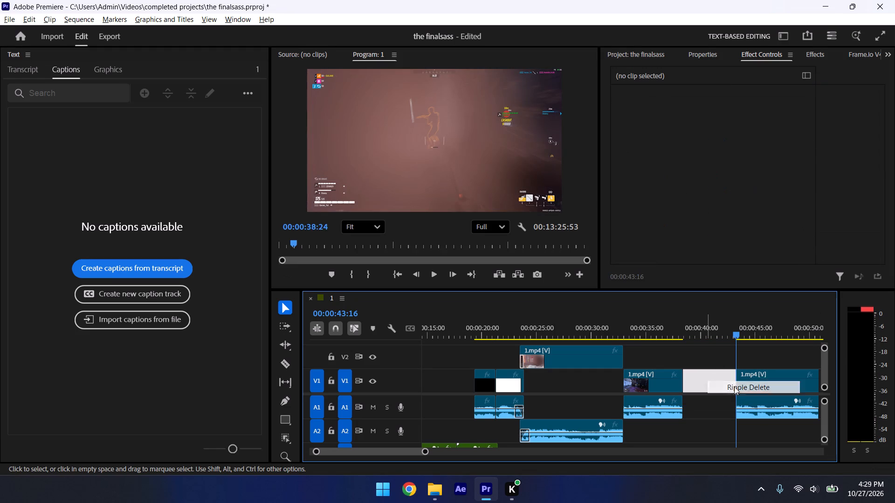
key("ctrl+s")
Play across the new join near 00:00:38 and split the V1 clip and its linked audio at 00:00:45:49.
left_click_drag(686, 324, 665, 324)
key("ctrl+grave")
key("space")
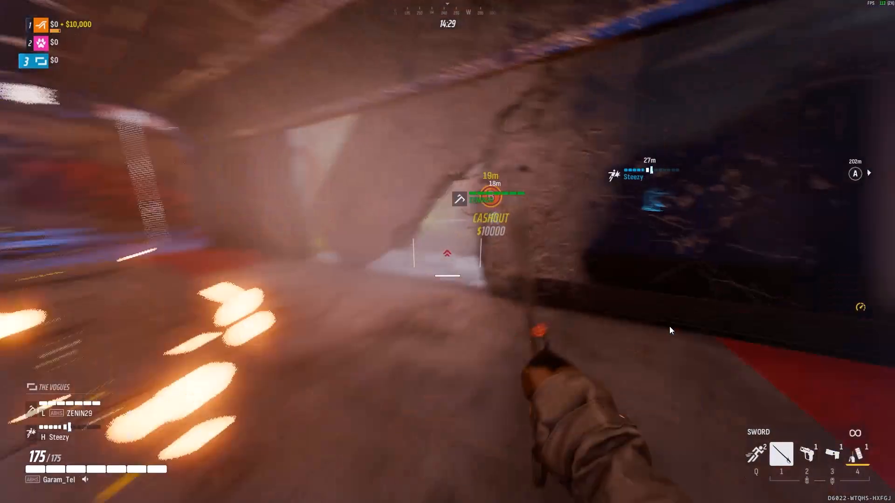
key("Escape")
key("Escape")
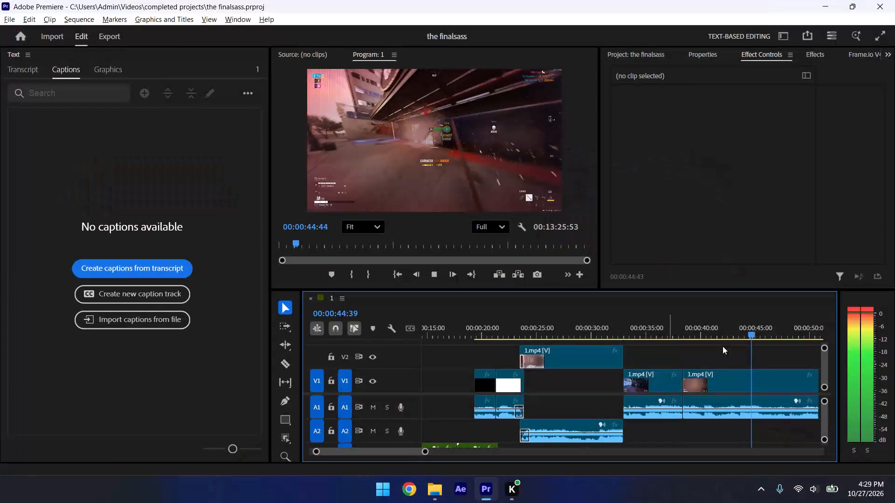
key("space")
key("space")
key("space")
left_click(766, 382)
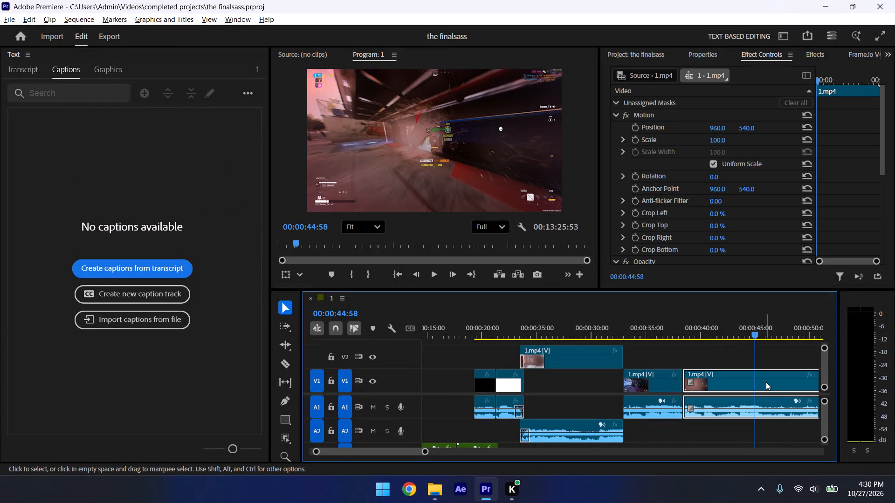
key("space")
key("space")
key("space")
key("space")
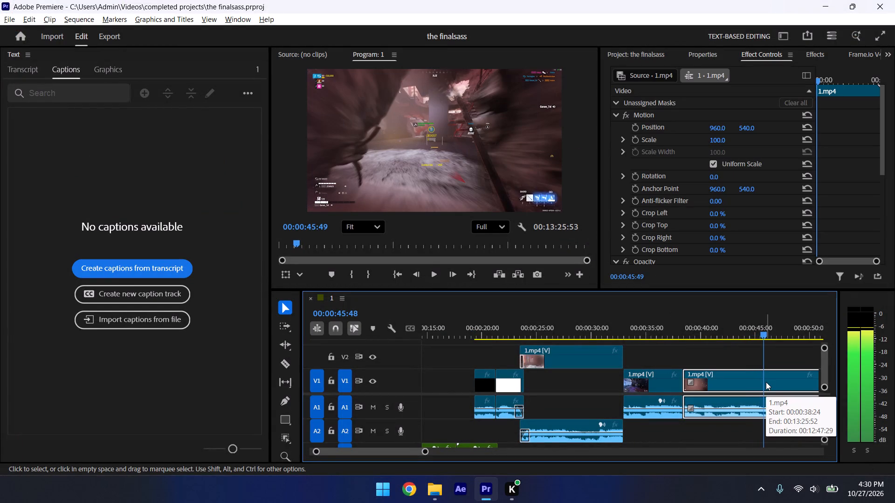
key("ctrl+k")
Review the V1 footage from about 00:00:46 to 00:01:02 and again near 00:00:55 for the next action moment.
key("ctrl+grave")
key("space")
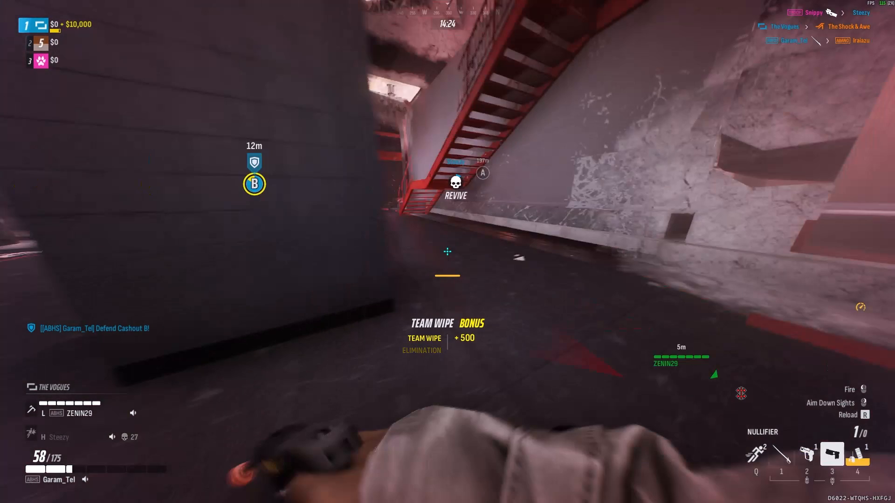
key("space")
key("space")
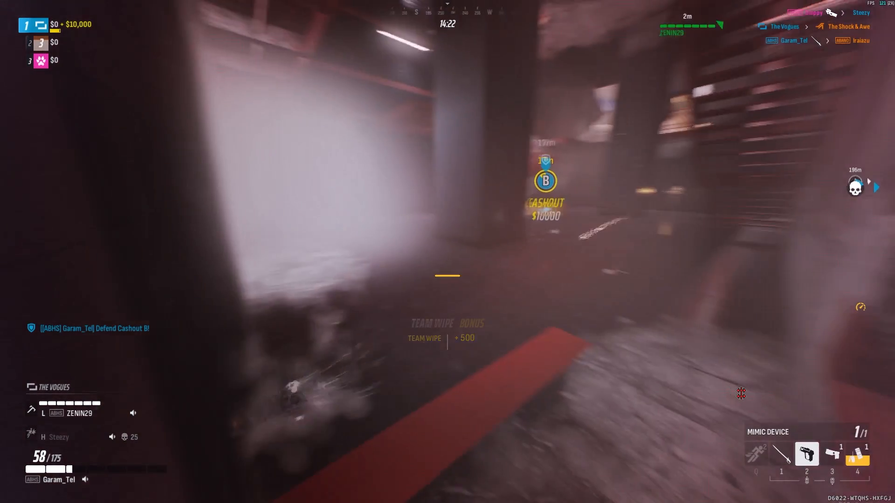
key("space")
key("Escape")
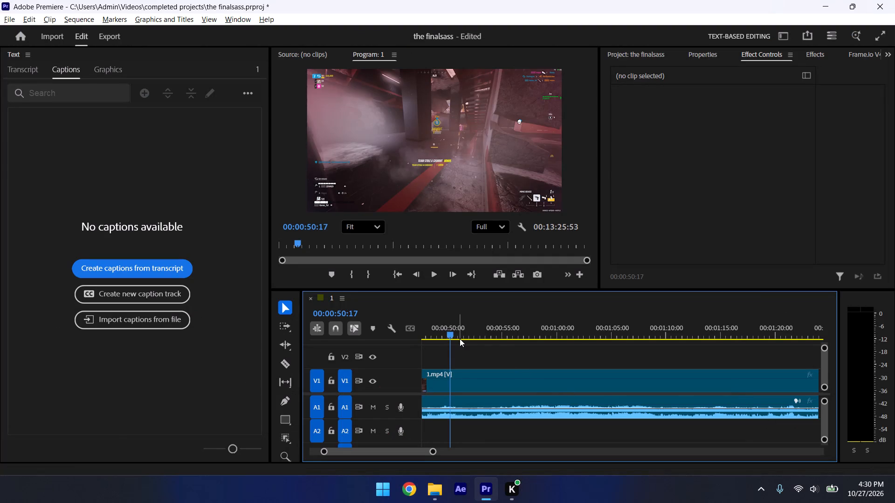
key("ctrl+grave")
key("space")
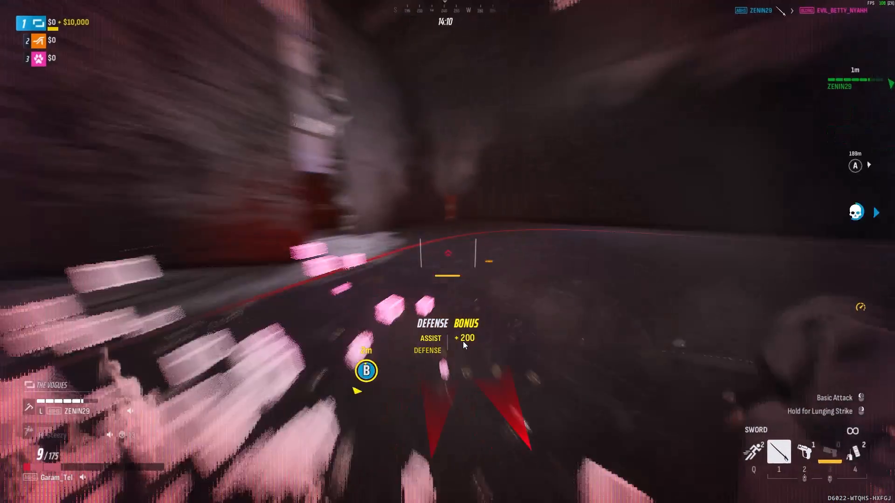
key("Escape")
key("space")
key("space")
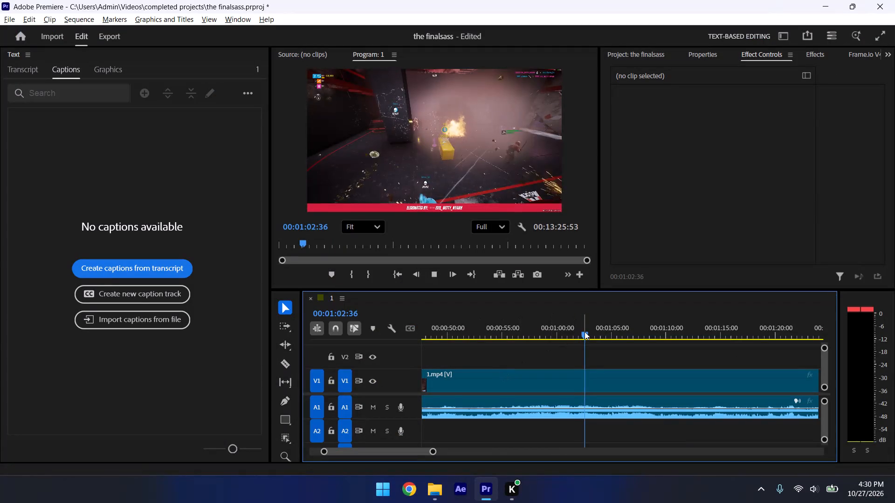
left_click_drag(585, 332, 501, 330)
key("grave")
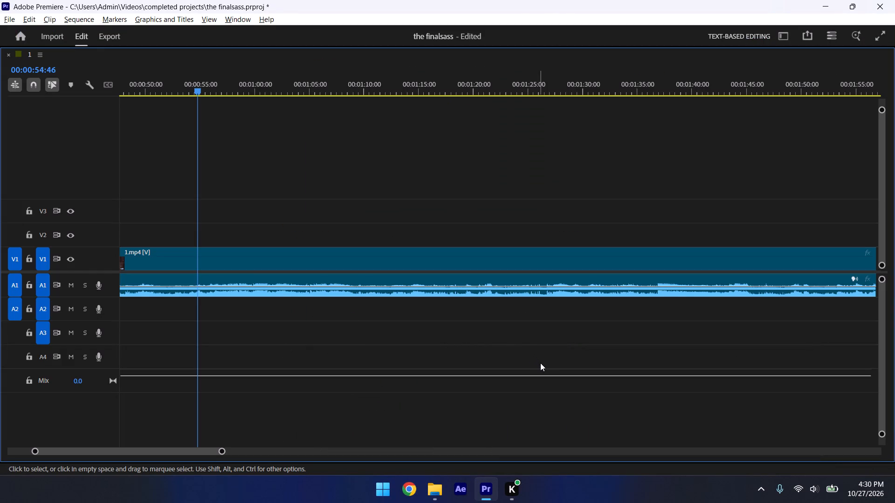
key("ctrl+grave")
key("space")
key("space")
key("Escape")
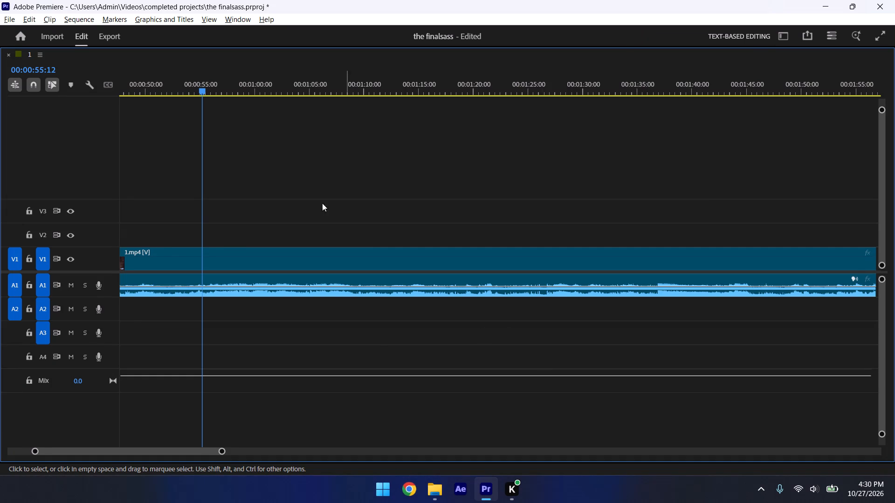
Reset the Text-Based Editing workspace to its saved layout and save the project.
scroll(336, 200, "up", 10)
left_click(782, 32)
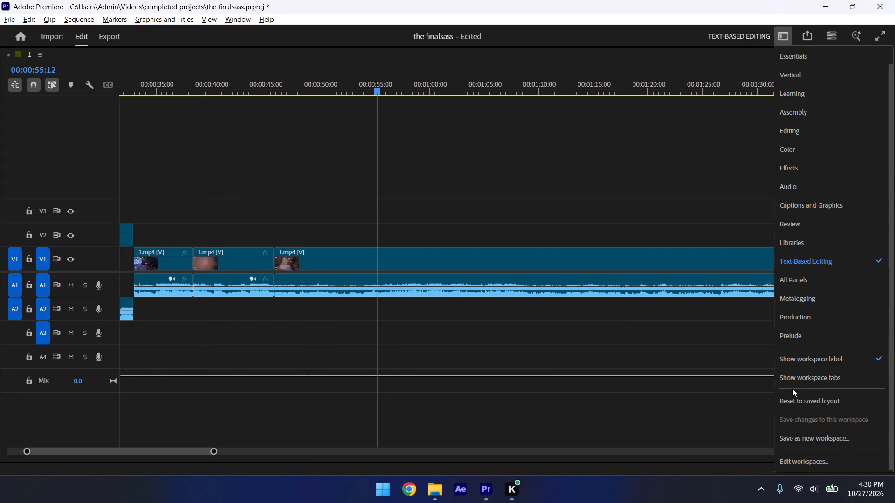
left_click(794, 389)
left_click(801, 399)
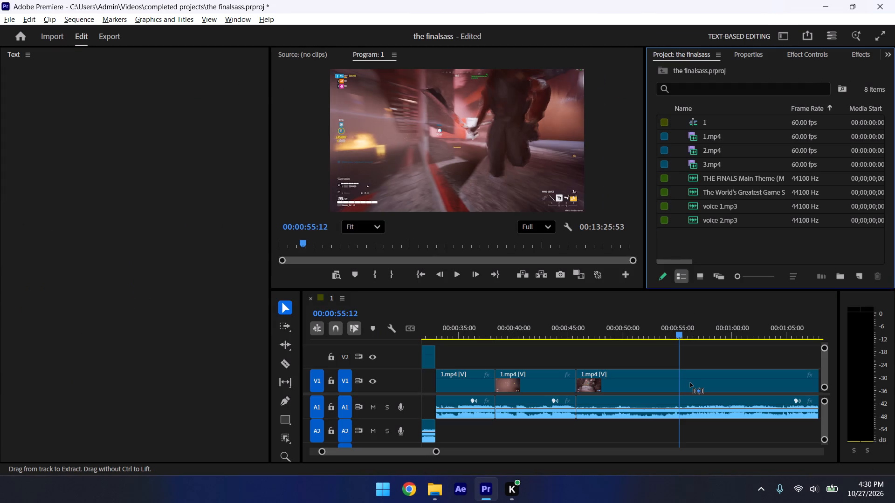
key("ctrl+s")
Cut out the V1 footage and linked audio between 00:00:45:49 and 00:00:55:07, close the gap, and save.
left_click(714, 359)
key("space")
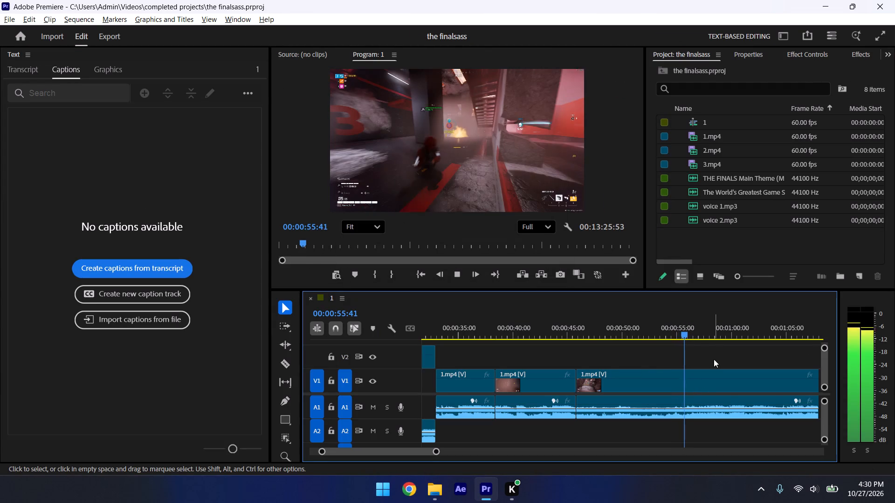
key("space")
left_click_drag(686, 328, 671, 331)
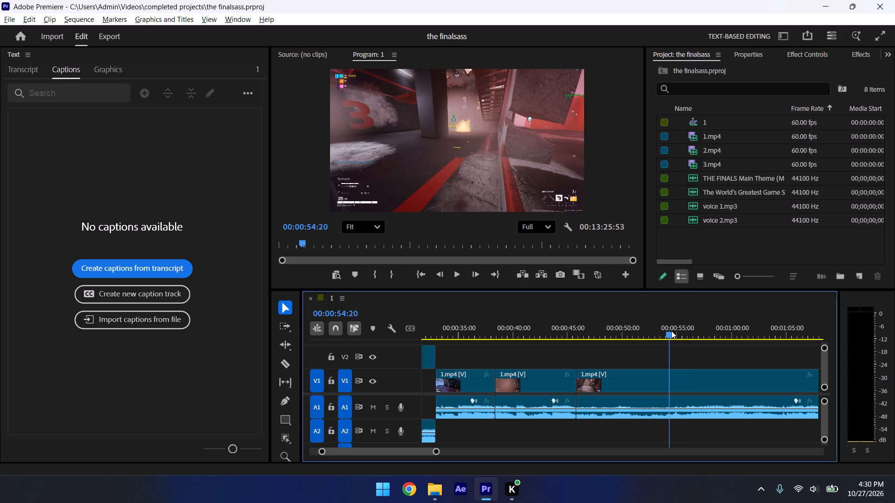
left_click_drag(671, 331, 665, 331)
key("space")
key("space")
key("space")
key("space")
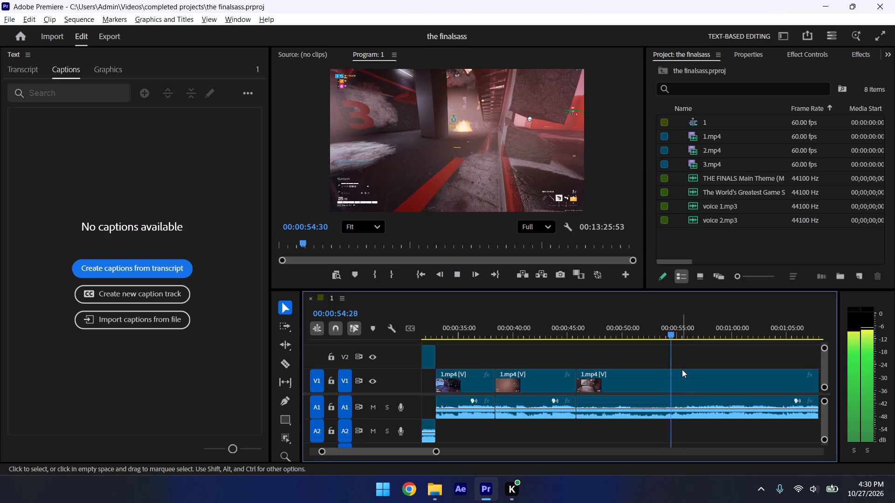
key("space")
key("space")
left_click(691, 374)
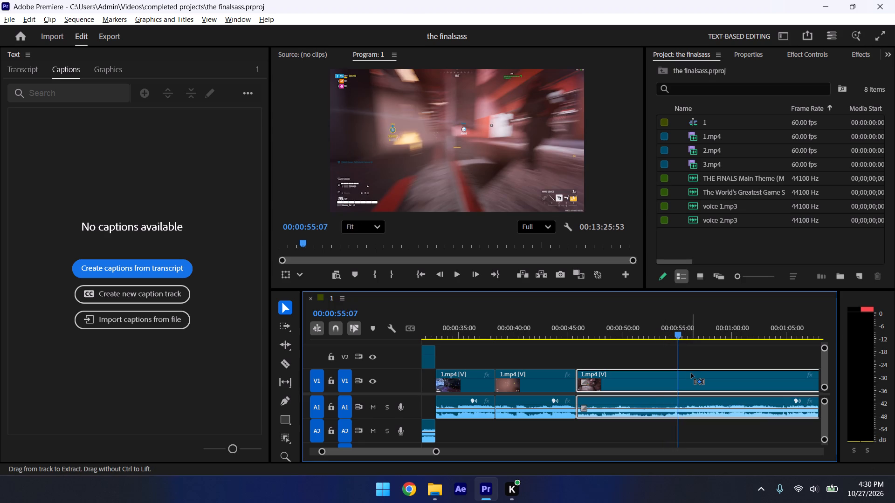
key("ctrl+k")
key("Delete")
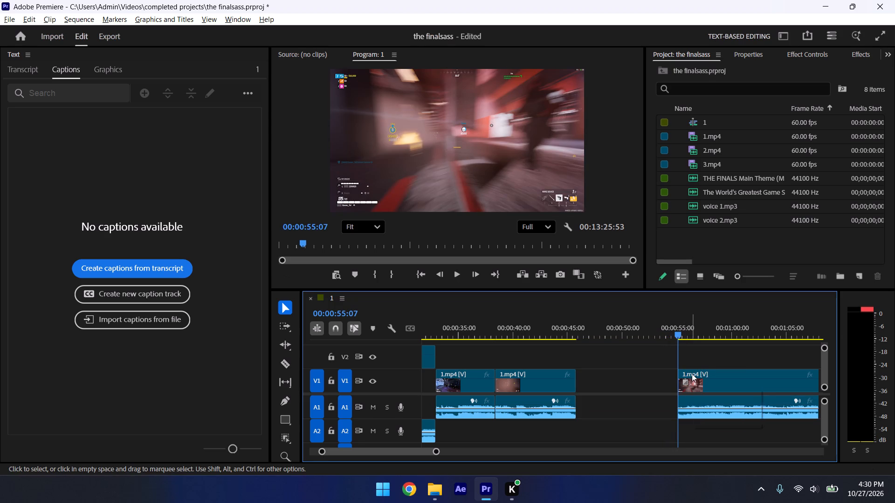
left_click_drag(720, 373, 618, 375)
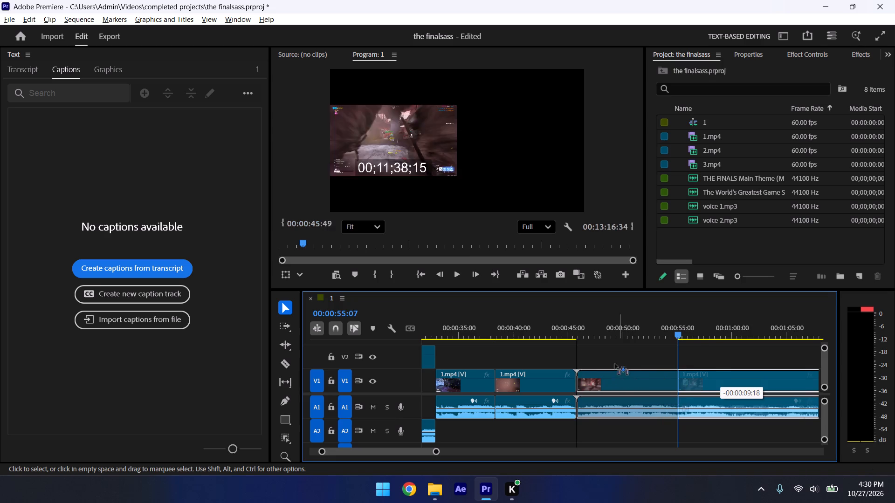
key("ctrl+s")
Play across the new join near 00:00:45:49, full-screen and in the timeline, to check how the cut flows.
left_click_drag(595, 329, 553, 335)
key("space")
left_click(599, 356)
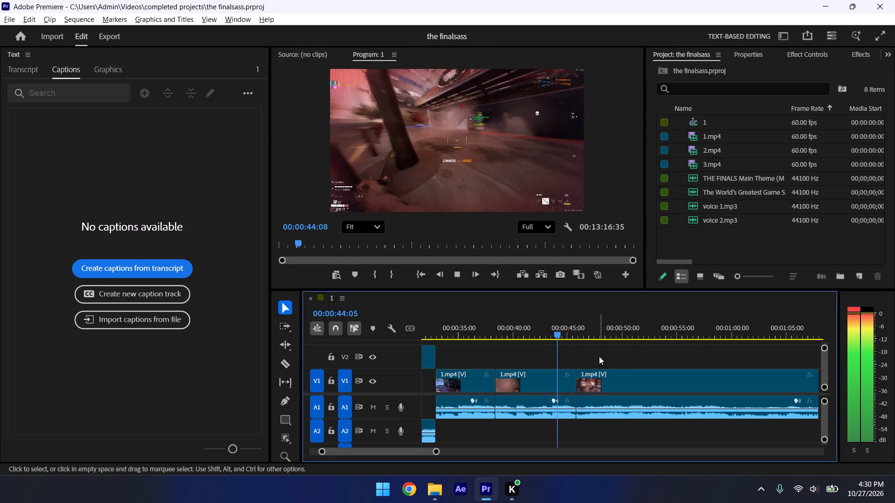
key("ctrl+grave")
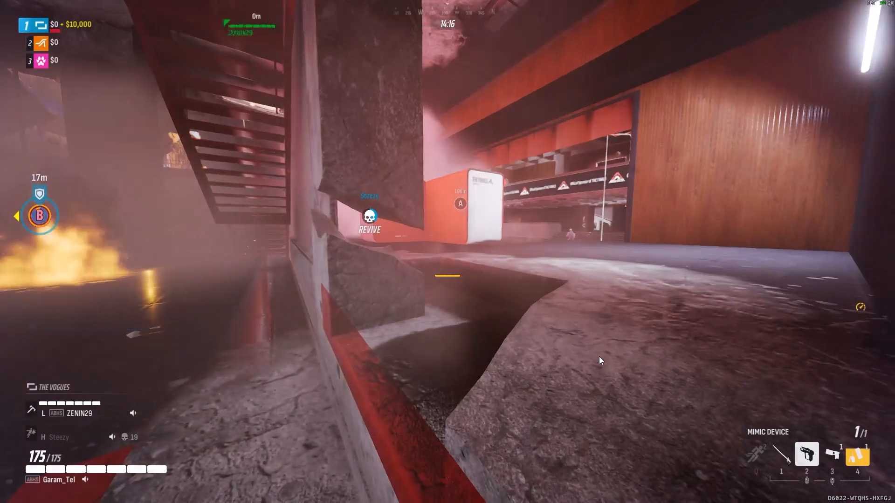
key("space")
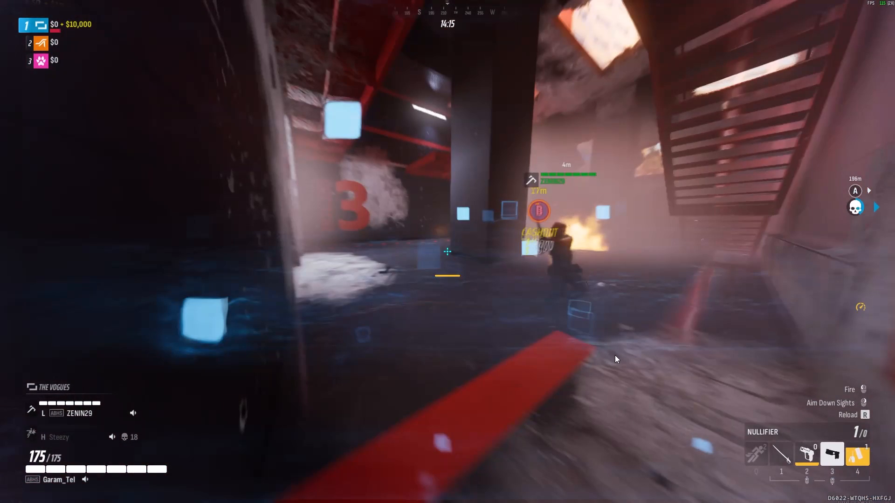
key("Escape")
left_click_drag(600, 342, 598, 336)
left_click_drag(589, 328, 587, 328)
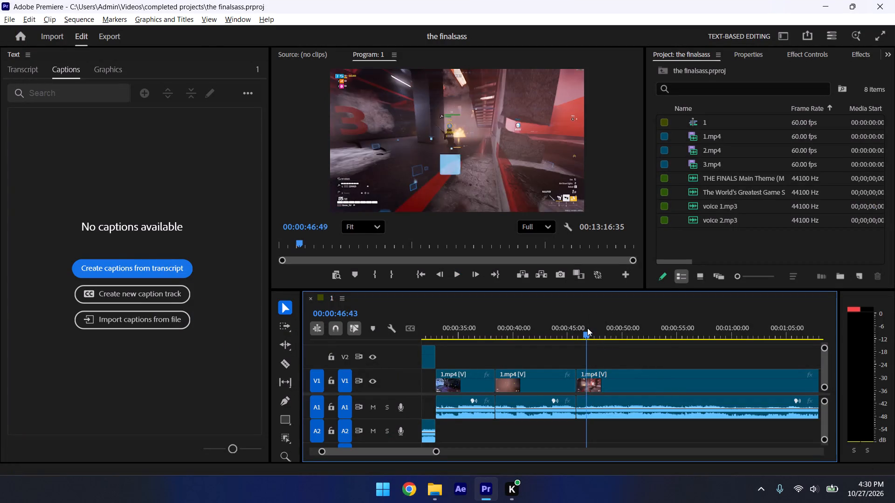
left_click_drag(587, 328, 574, 332)
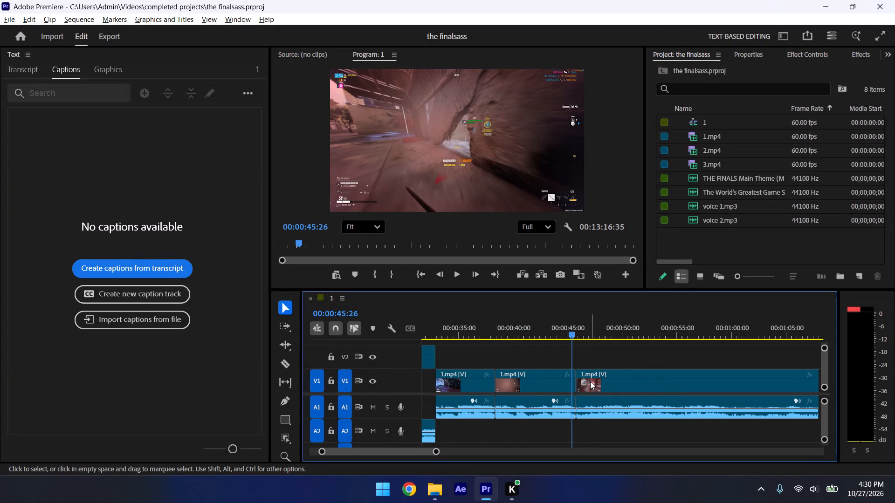
key("space")
key("space")
Play the edited sequence from its start to about 00:00:20 to check the opening, and save the project.
left_click_drag(588, 312, 535, 333)
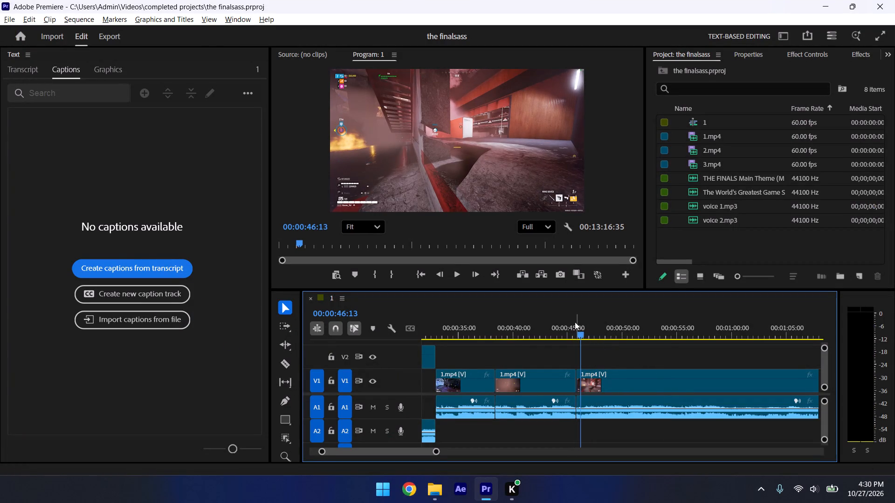
left_click_drag(576, 322, 95, 339)
key("space")
left_click(522, 370)
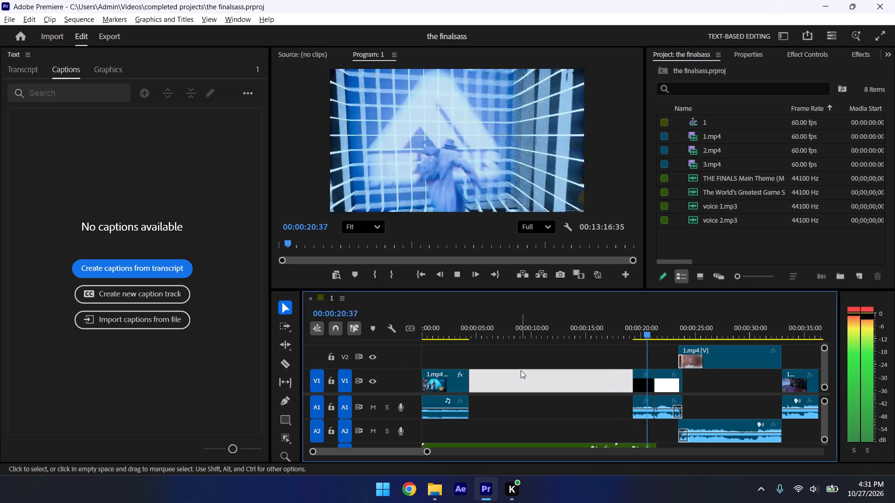
key("space")
key("ctrl+s")
Replay the transition into the V2 clip, between about 00:00:17 and 00:00:24, to check the picture and audio flow.
left_click(638, 345, "ctrl")
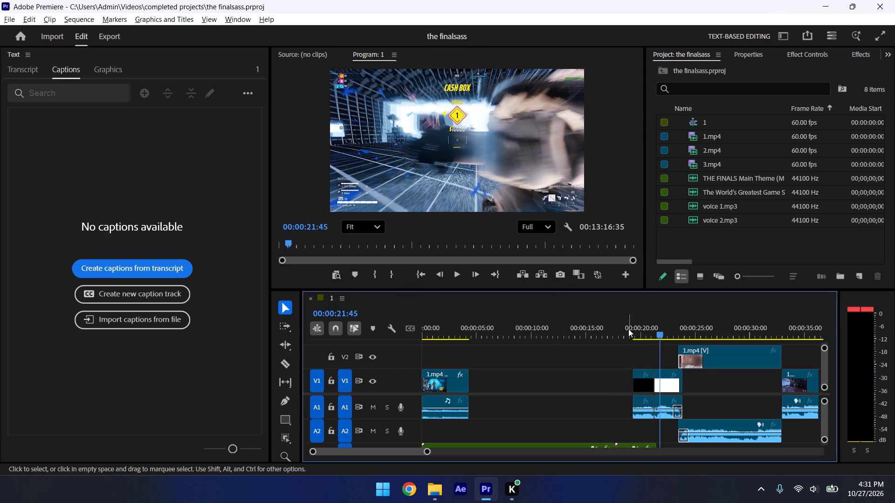
left_click_drag(656, 333, 649, 333)
key("space")
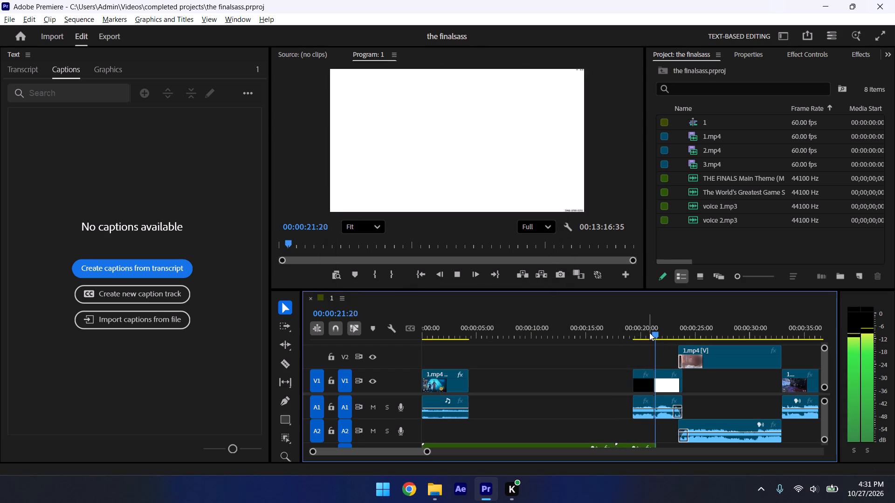
key("space")
left_click_drag(647, 322, 616, 321)
scroll(617, 386, "down", 4)
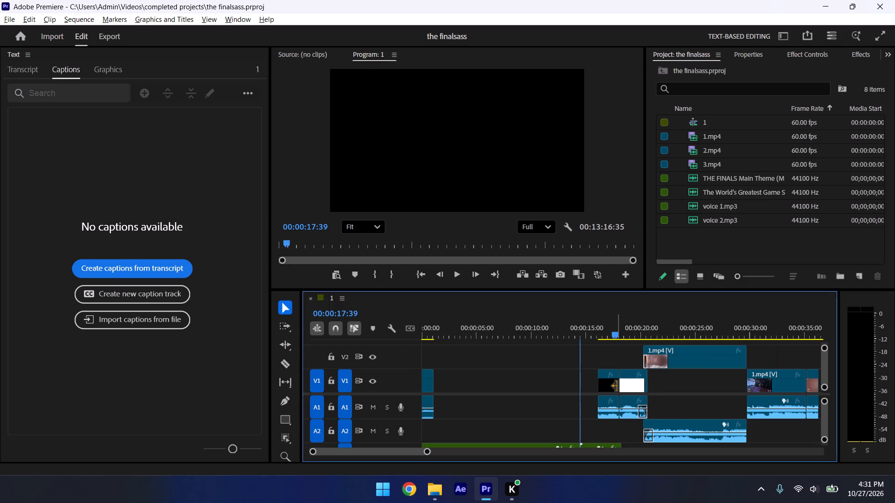
scroll(592, 411, "down", 2, "ctrl")
key("space")
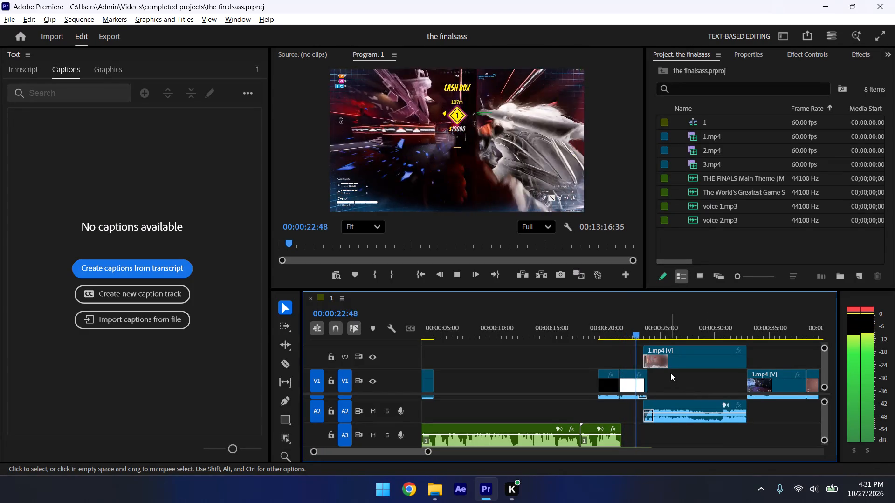
key("space")
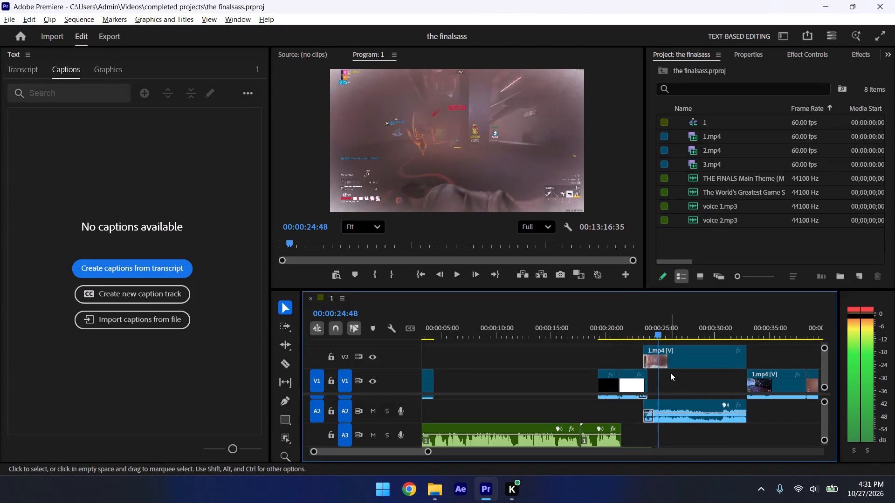
Review the V2 action clip and the V1 clip after it, from about 00:00:24 to 00:00:38, saving along the way.
key("space")
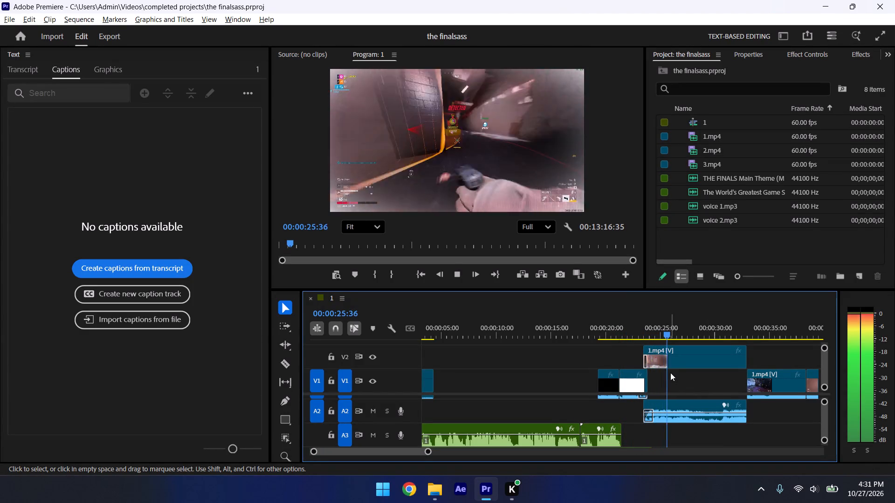
key("space")
left_click(663, 325)
key("space")
key("space")
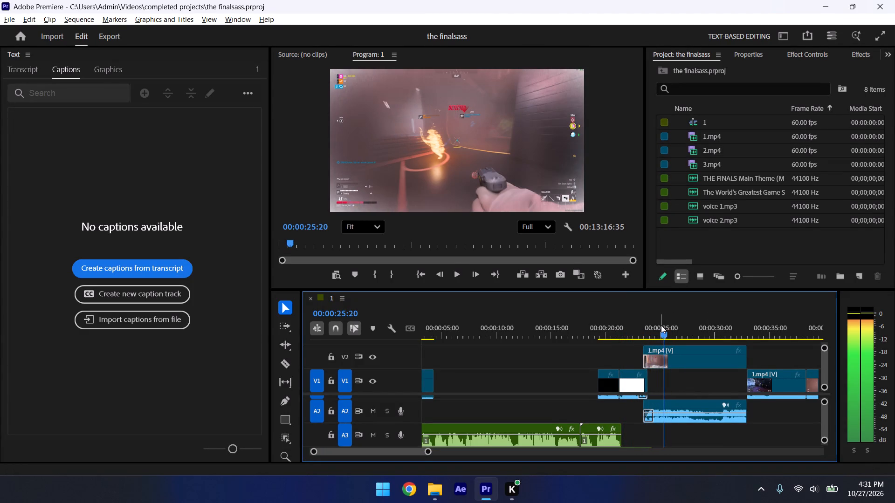
key("ctrl+s")
key("space")
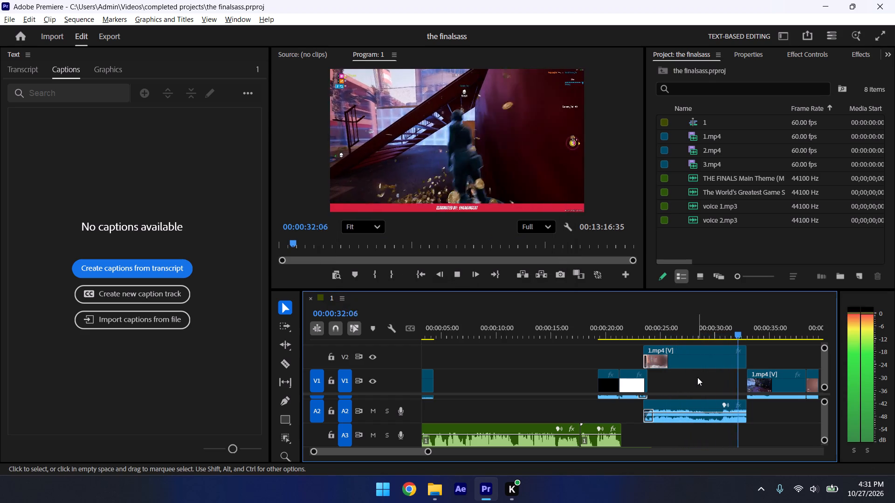
key("space")
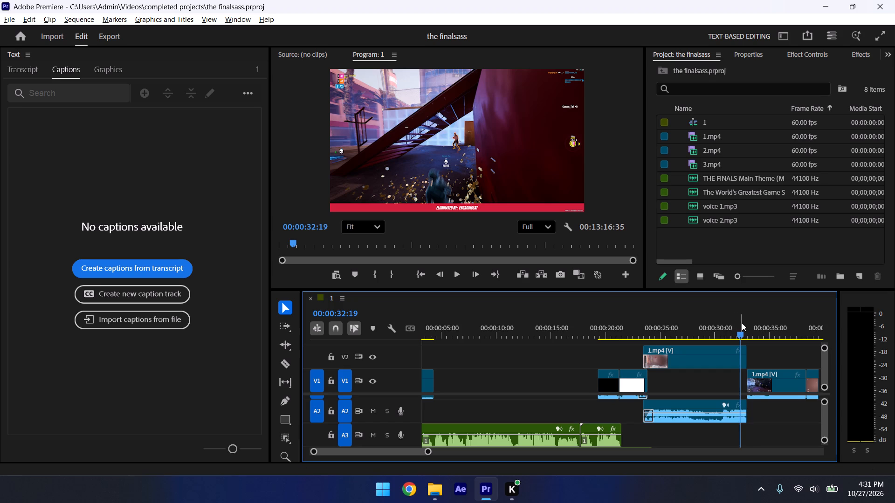
key("space")
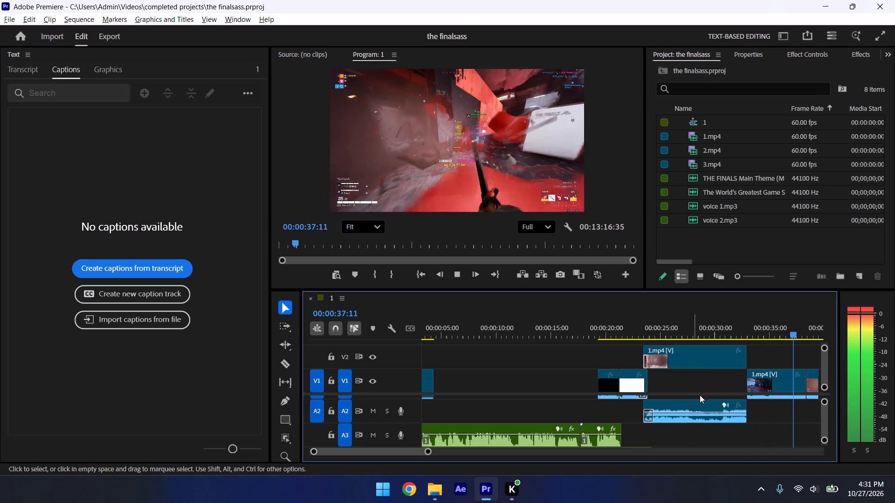
key("Escape")
key("space")
key("ctrl+s")
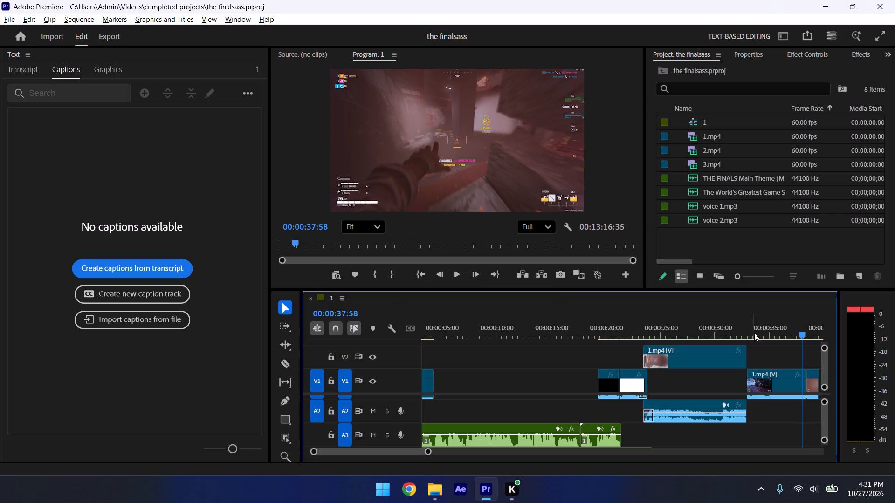
left_click_drag(754, 332, 649, 319)
key("space")
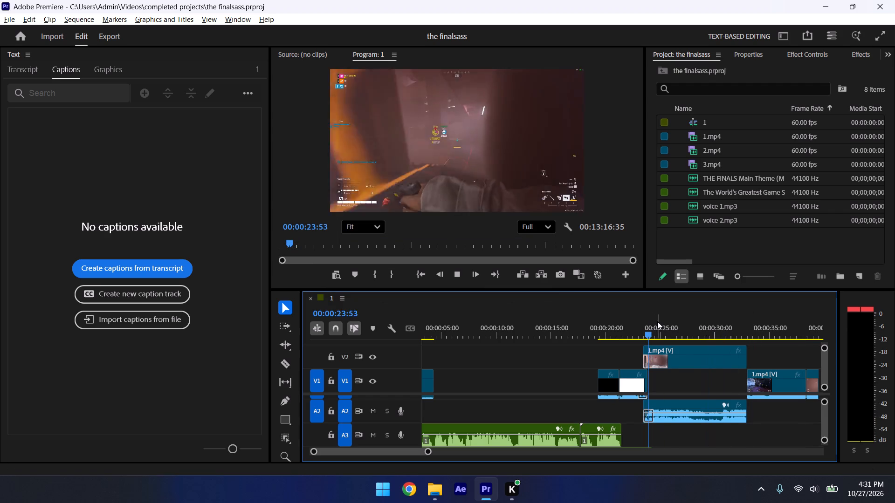
key("space")
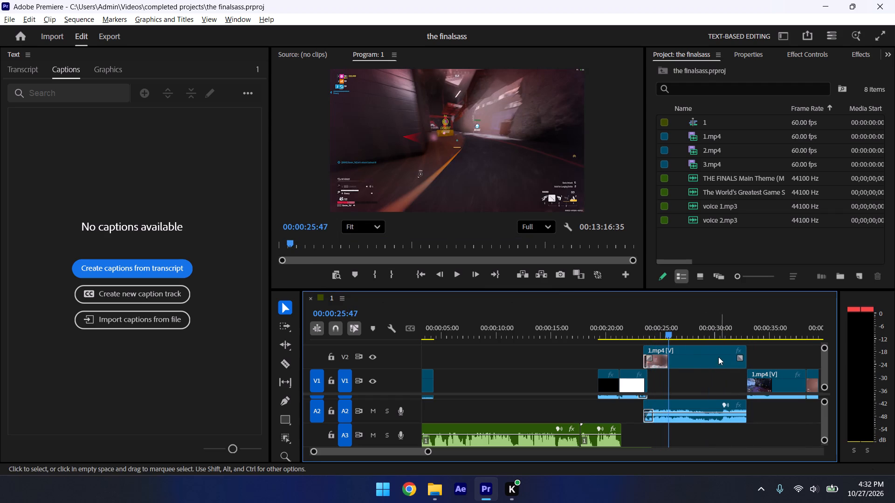
Switch to Chrome, search Google Images for memes, and replace the results with a fresh tab.
left_click(409, 489)
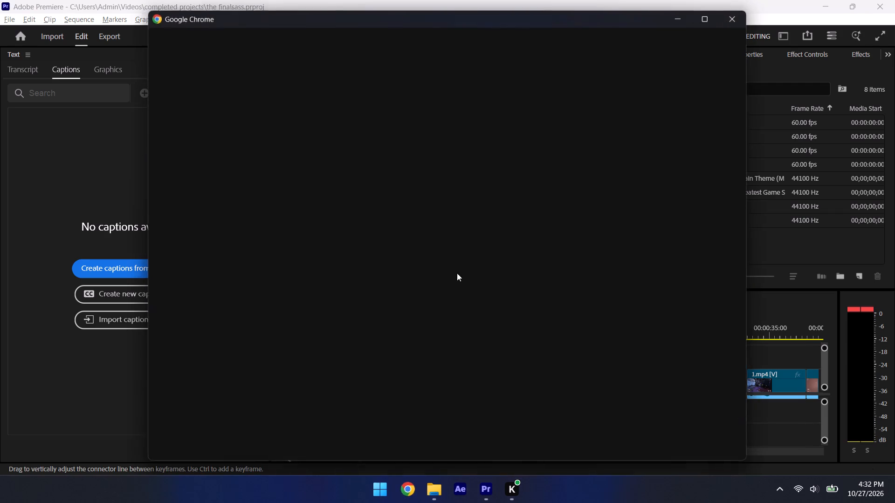
left_click(395, 215)
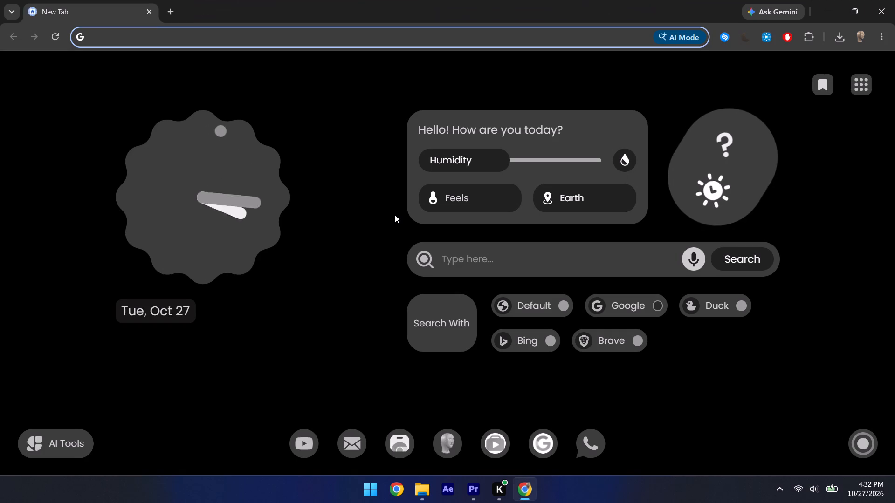
type("memes")
key("Return")
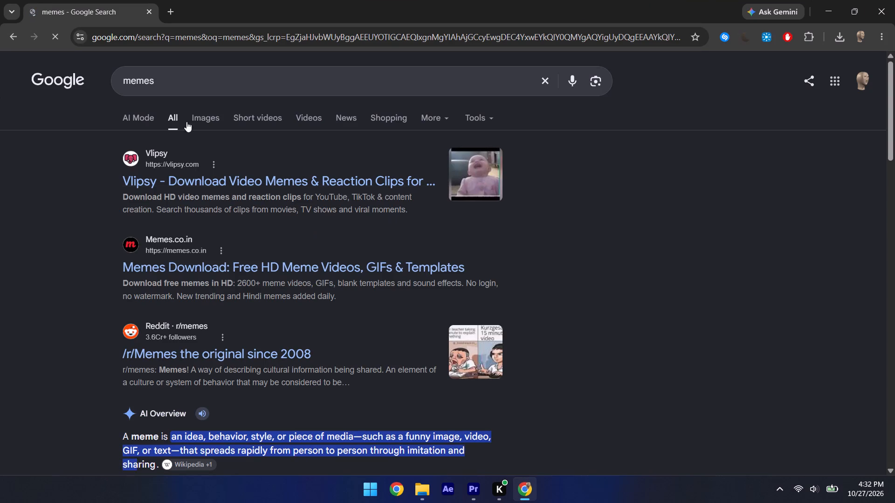
left_click(199, 122)
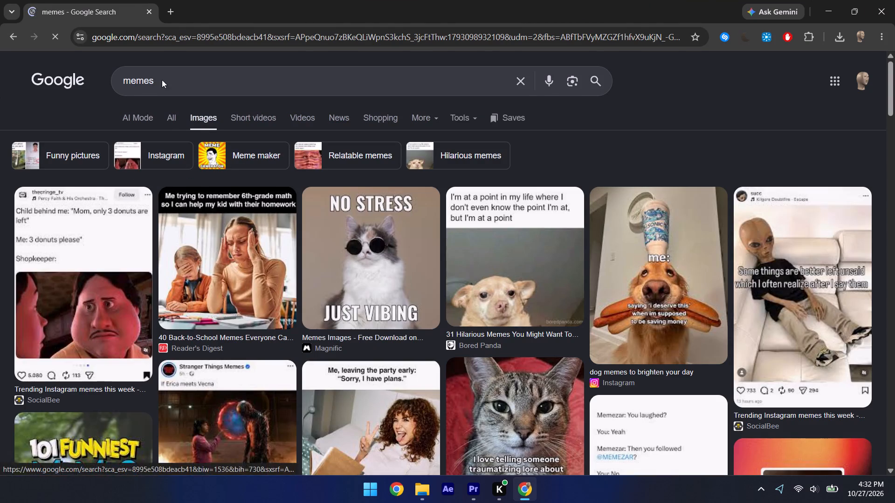
left_click(172, 13)
left_click(149, 8)
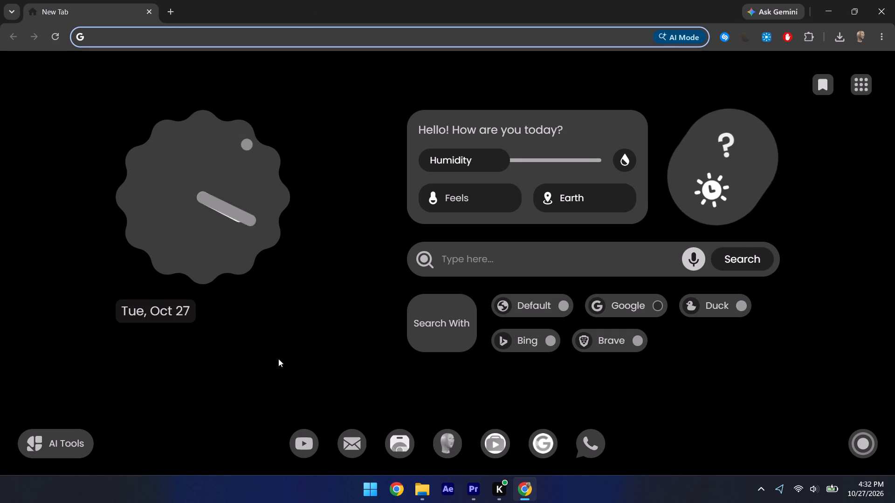
Open YouTube and browse the videos of the subscribed AlmostRainy channel for The Finals references.
left_click(305, 449)
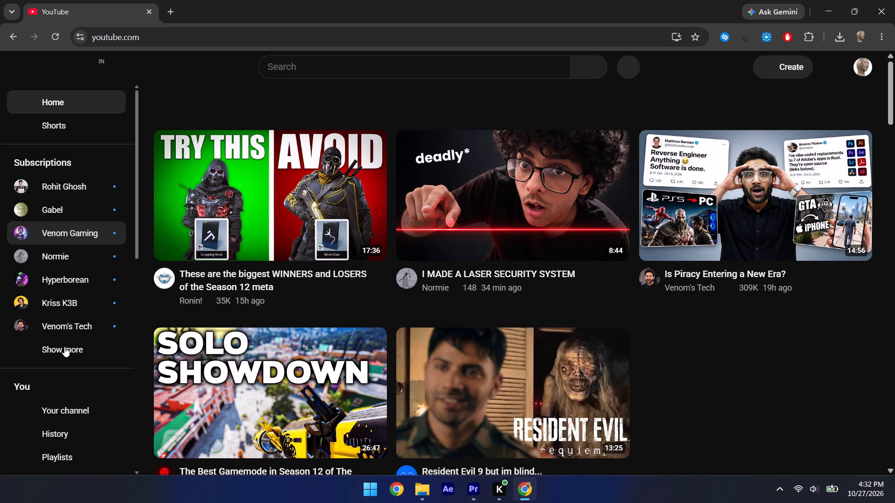
left_click(78, 353)
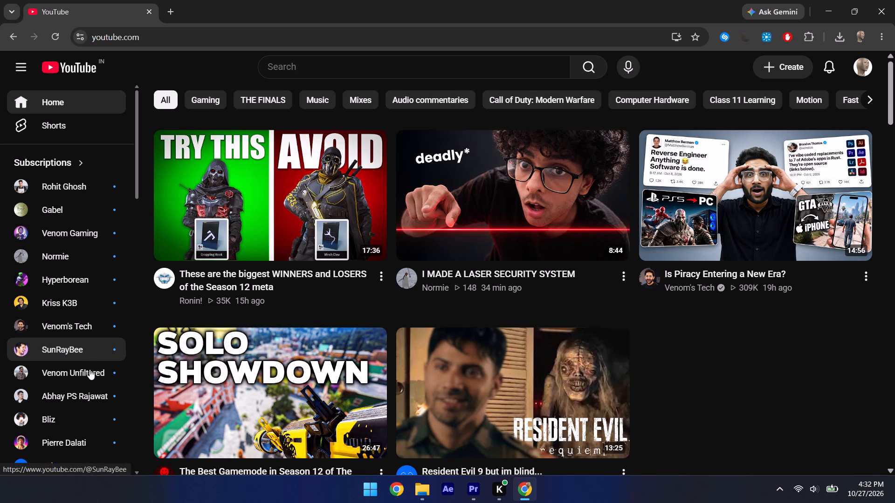
scroll(73, 393, "down", 4)
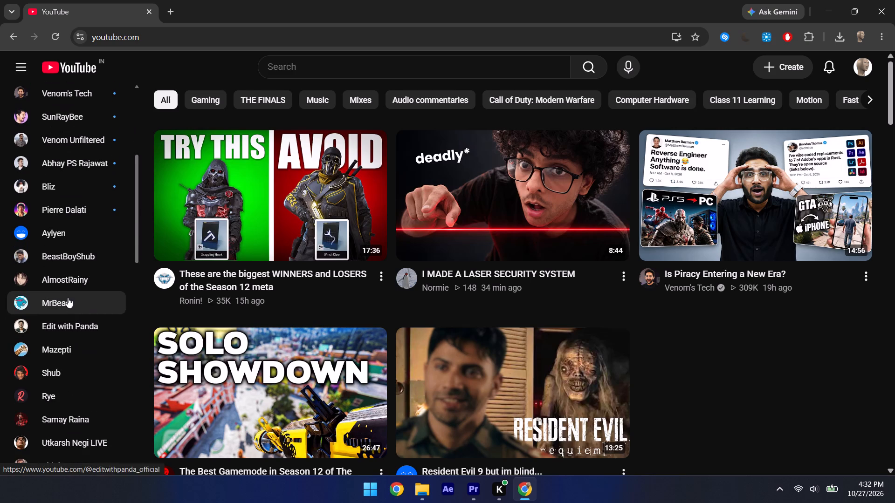
left_click(60, 283)
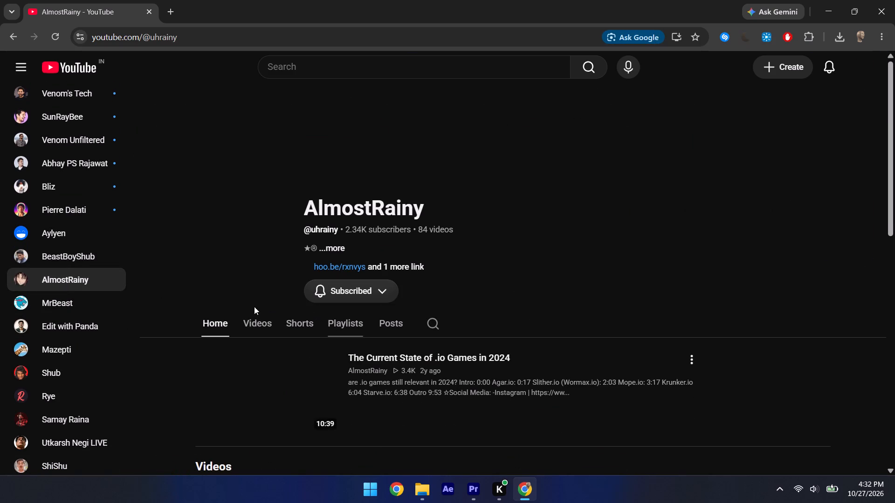
left_click(249, 328)
scroll(268, 371, "down", 2)
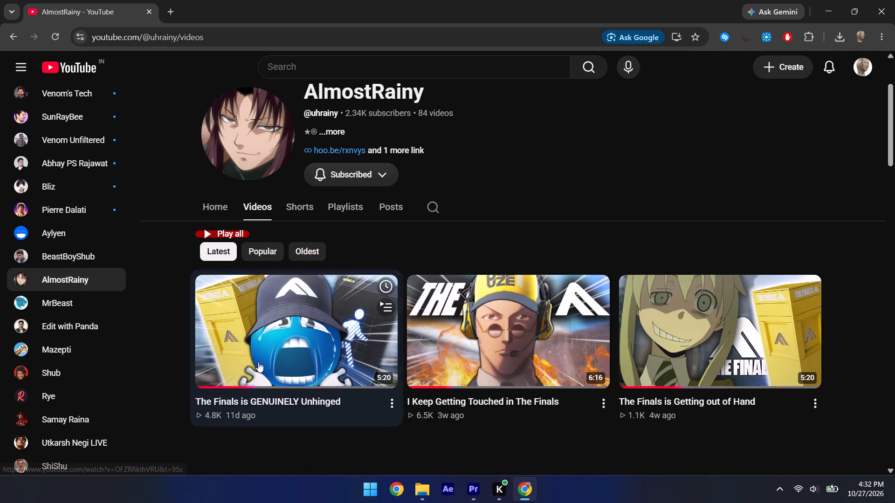
Open the video "The Finals is GENUINELY Unhinged" and try to rewind it to the beginning.
left_click(255, 330)
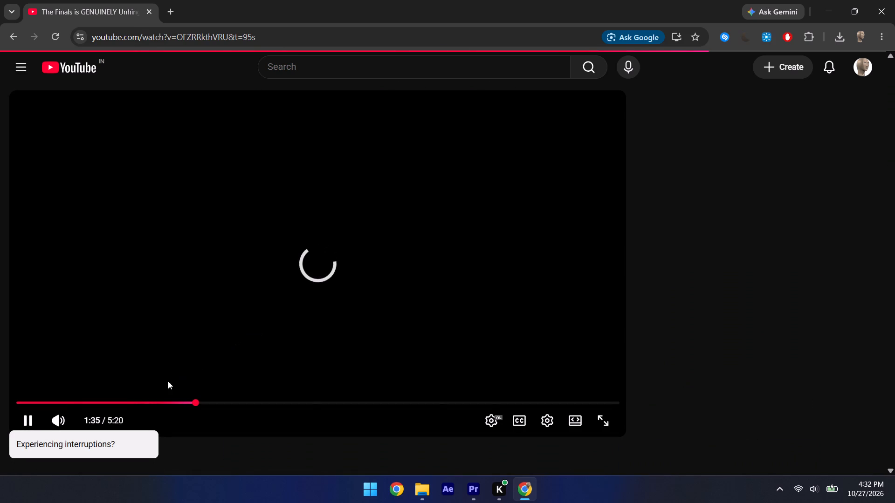
left_click_drag(73, 398, 0, 406)
left_click(374, 452)
scroll(369, 452, "down", 2)
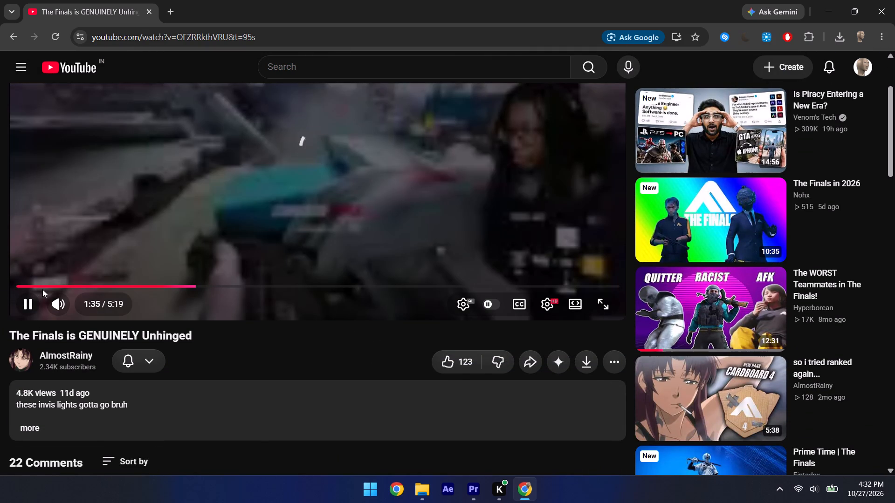
scroll(131, 282, "up", 6)
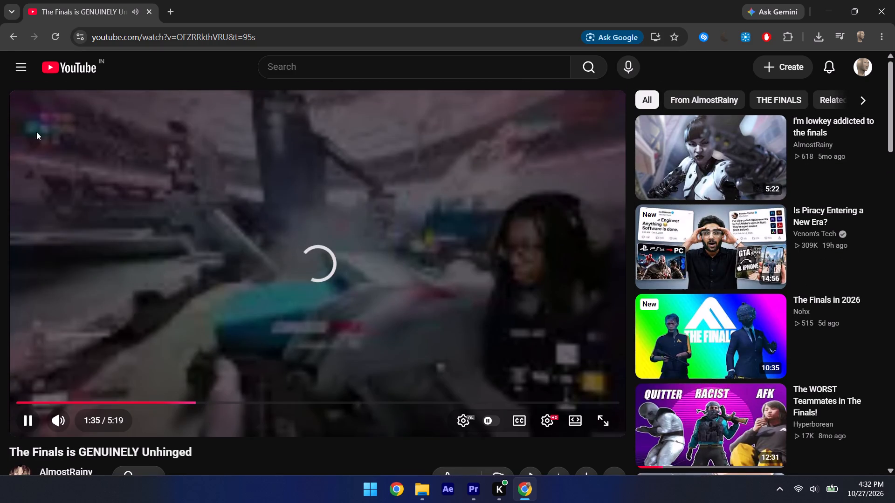
Return to the channel's videos, open "I Keep Getting Touched in The Finals", and try to rewind it to the beginning.
left_click(14, 37)
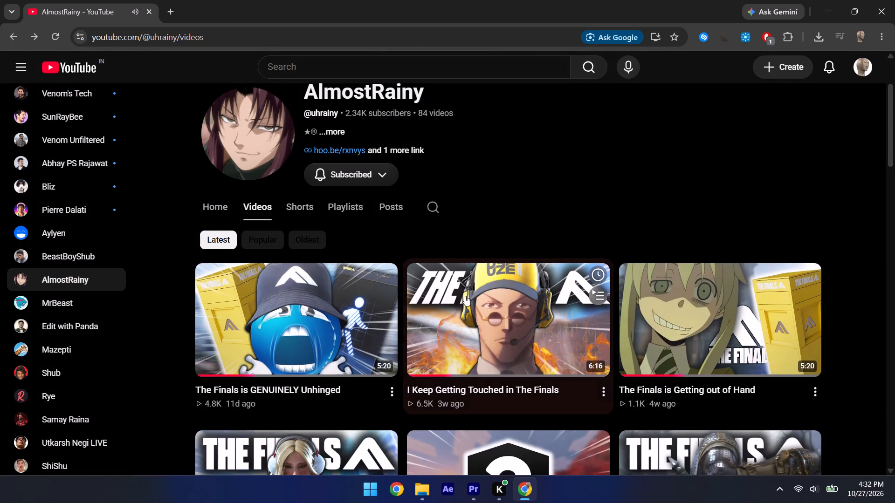
left_click(488, 324)
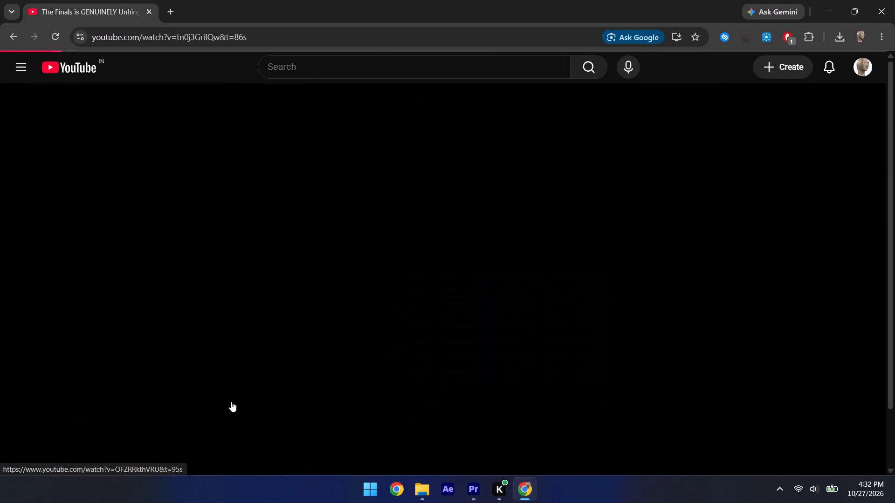
left_click_drag(79, 400, 0, 404)
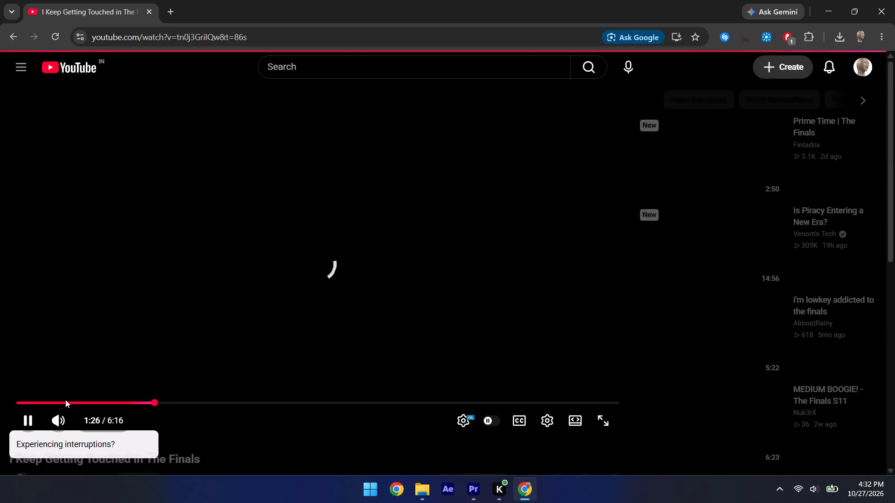
left_click_drag(45, 401, 0, 401)
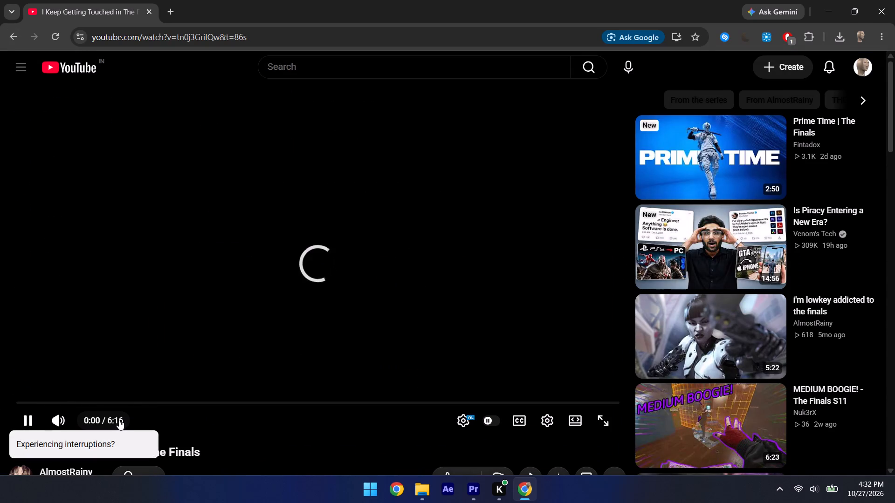
left_click(261, 332)
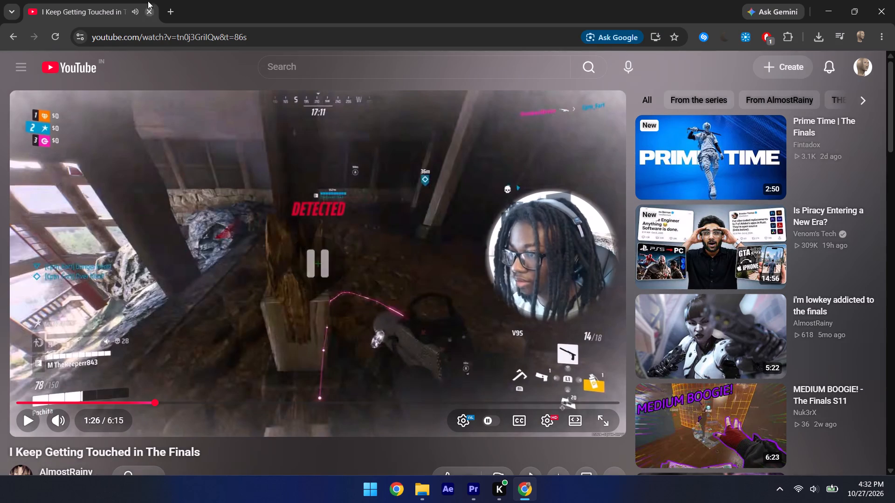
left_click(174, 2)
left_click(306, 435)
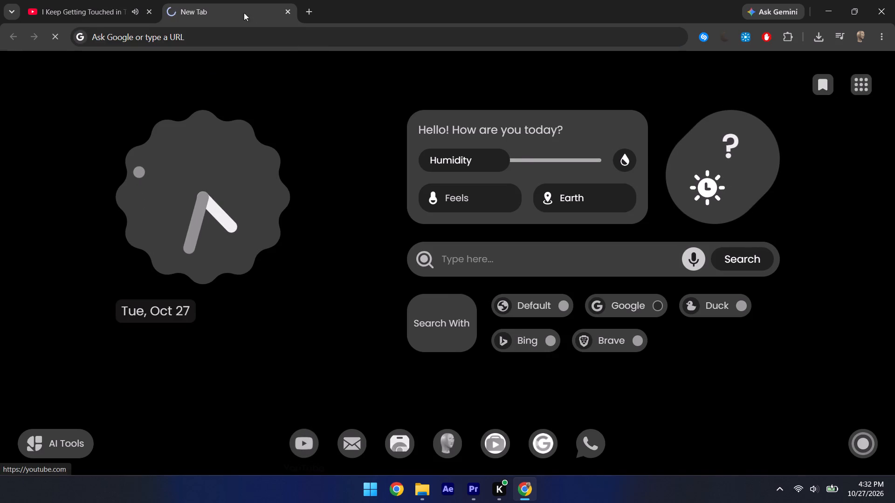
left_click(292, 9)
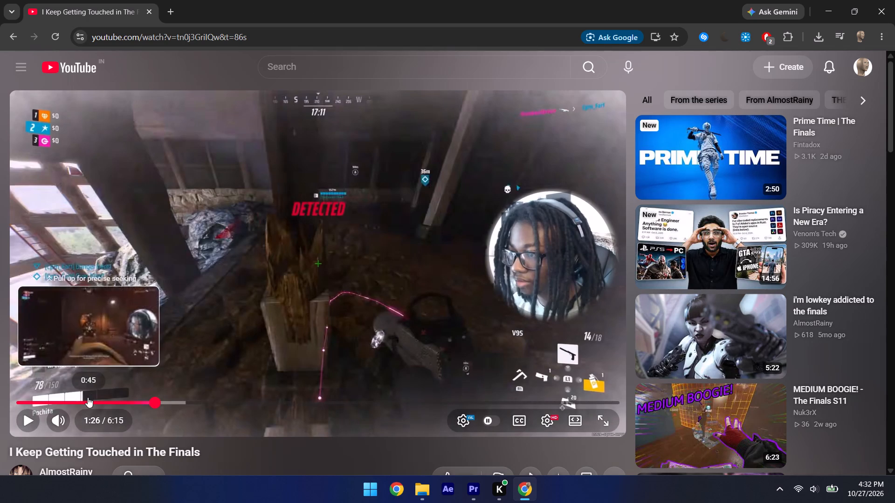
Rewind "I Keep Getting Touched in The Finals" to the start and examine its opening seconds, pausing around the meme cutaway.
left_click_drag(88, 397, 0, 401)
left_click(297, 277)
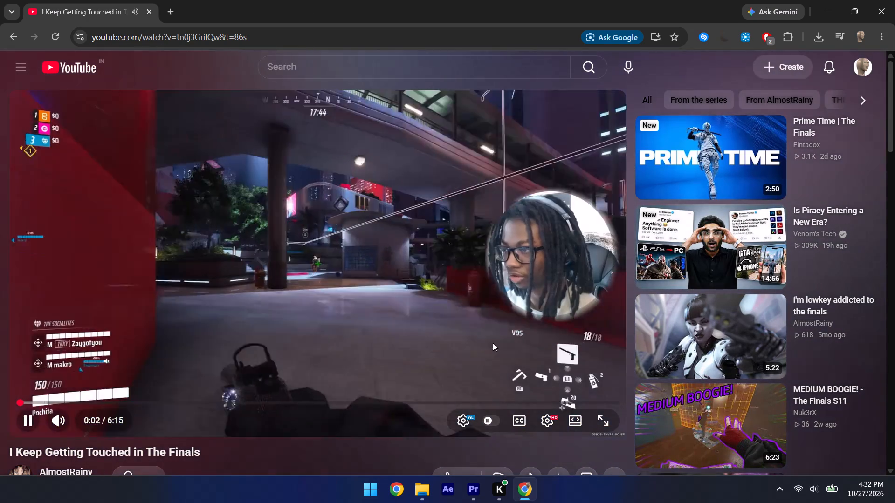
left_click(424, 240)
left_click(306, 215)
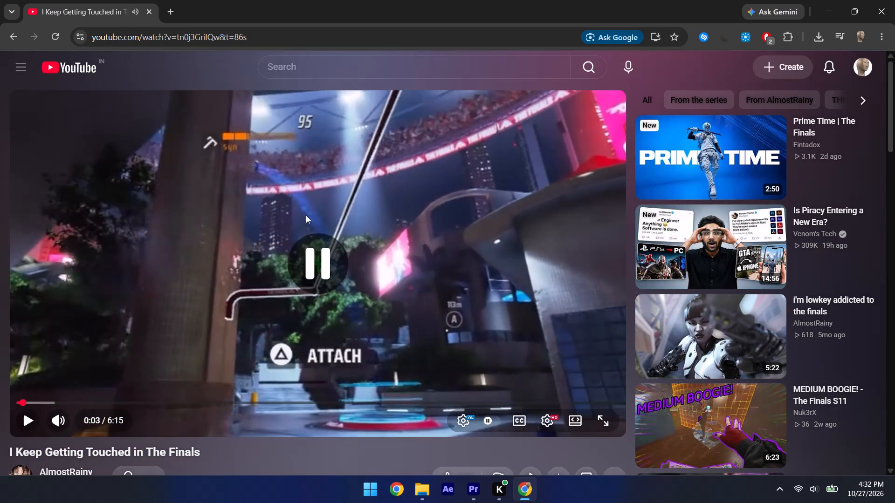
left_click(381, 244)
left_click(386, 248)
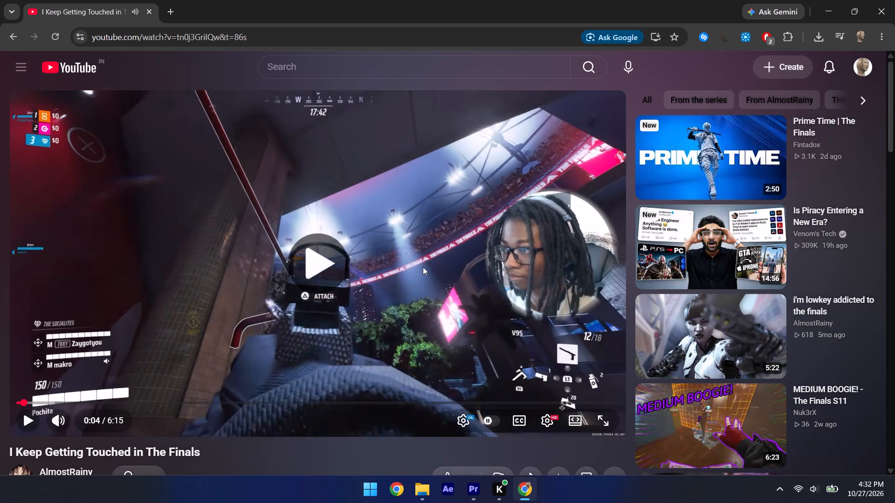
left_click(395, 267)
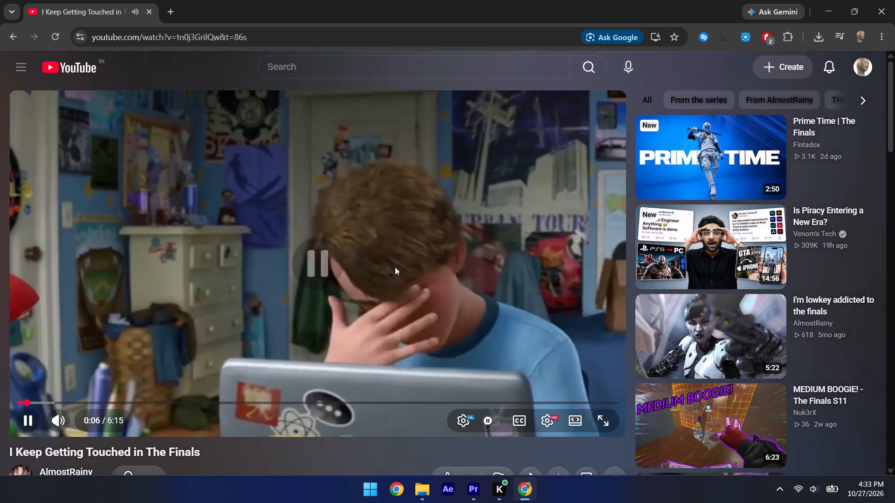
left_click(381, 264)
left_click(508, 309)
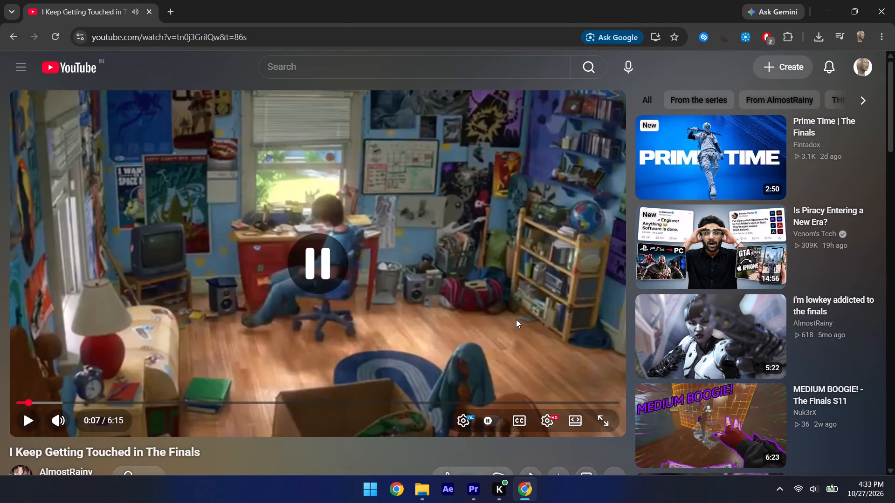
key("ctrl+s")
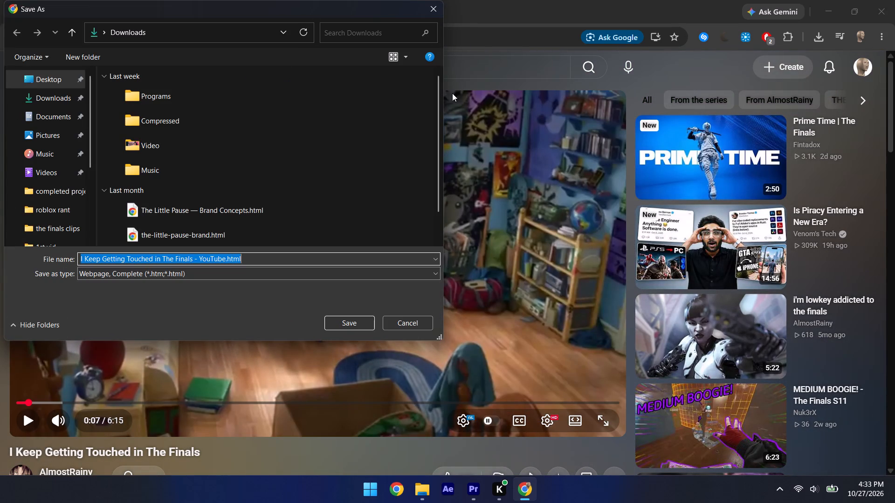
left_click(432, 12)
left_click(458, 280)
left_click(303, 280)
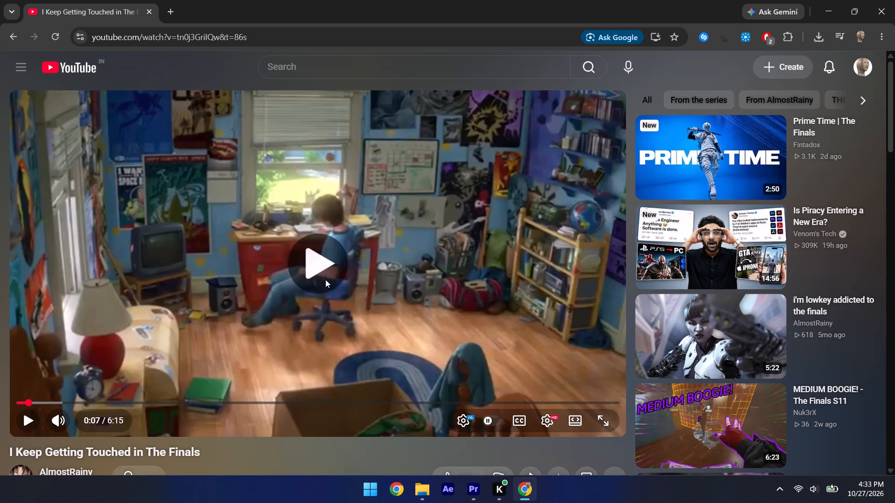
left_click(350, 284)
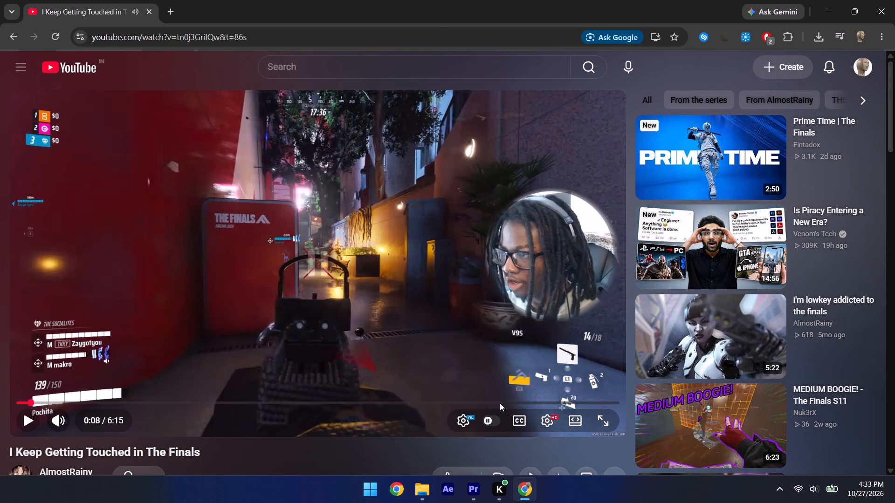
Replay the video from the beginning, pausing repeatedly to study the caption, zoom and cartoon meme cutaway.
left_click_drag(30, 397, 15, 400)
left_click(296, 295)
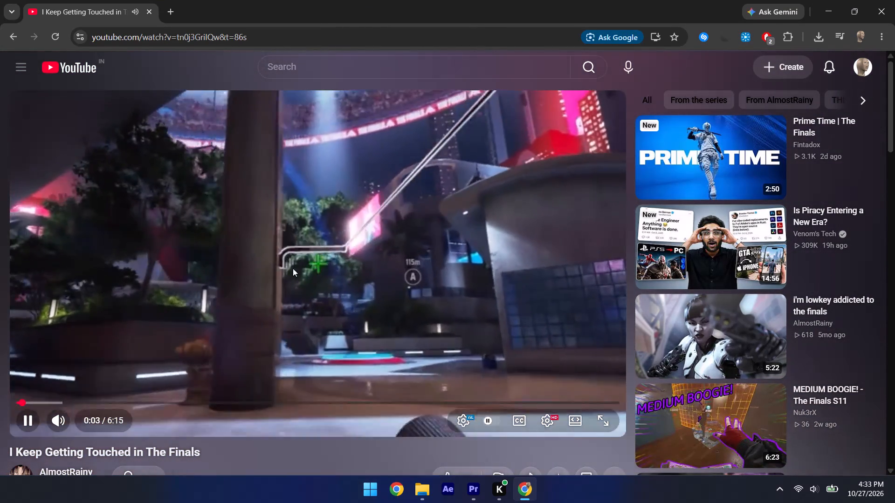
left_click(292, 268)
left_click(277, 261)
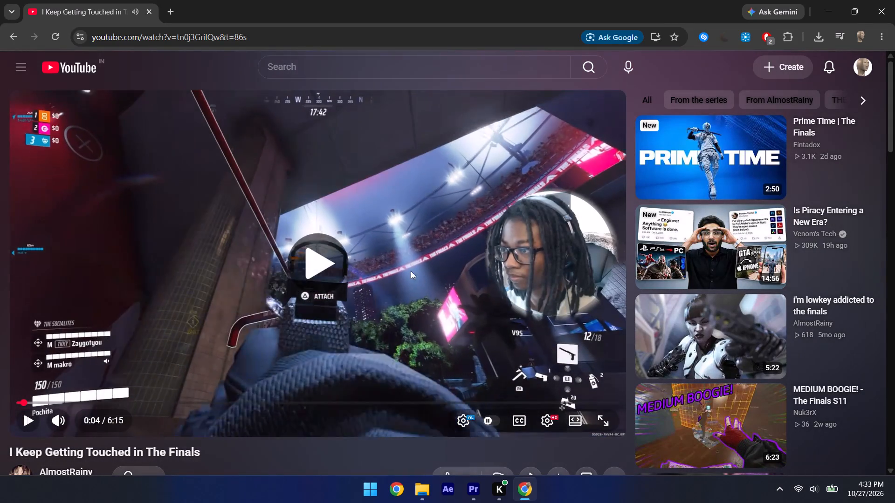
left_click(430, 276)
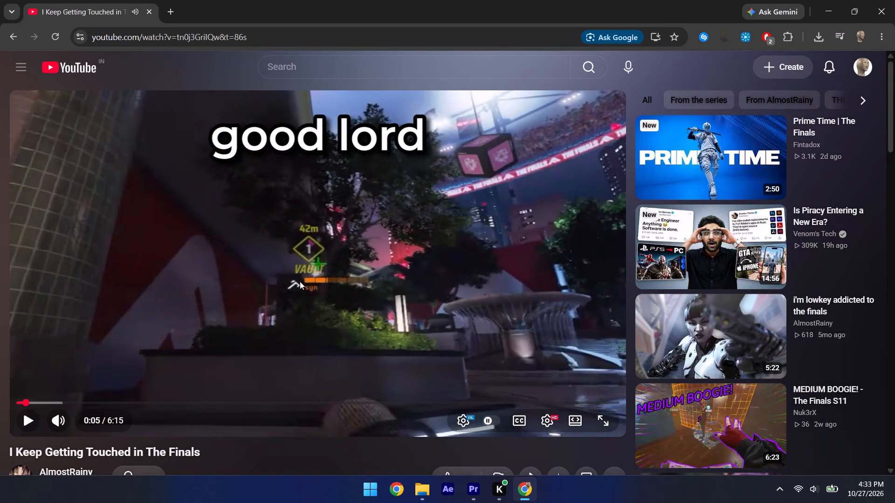
scroll(335, 280, "down", 4)
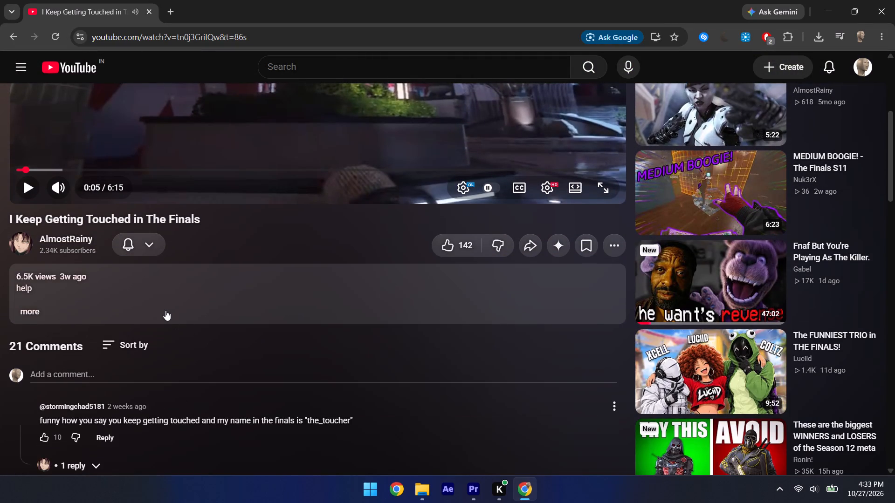
left_click(371, 113)
scroll(338, 286, "up", 4)
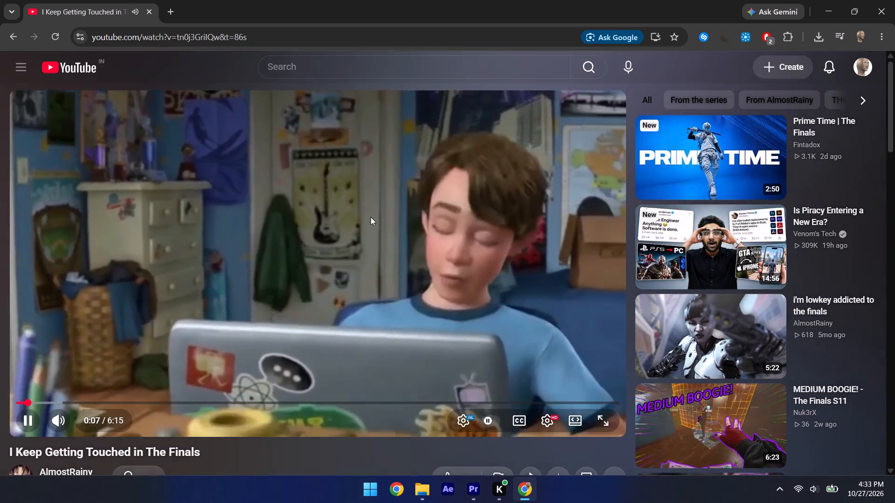
left_click(370, 217)
left_click(421, 245)
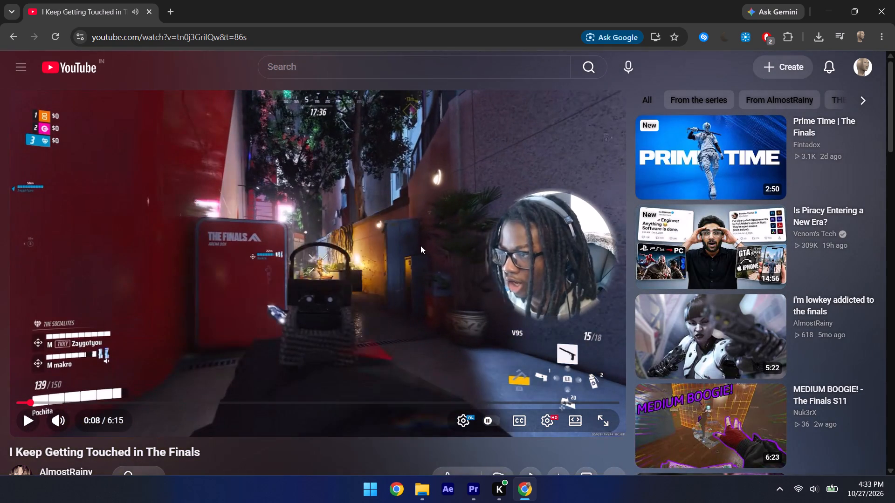
left_click(428, 272)
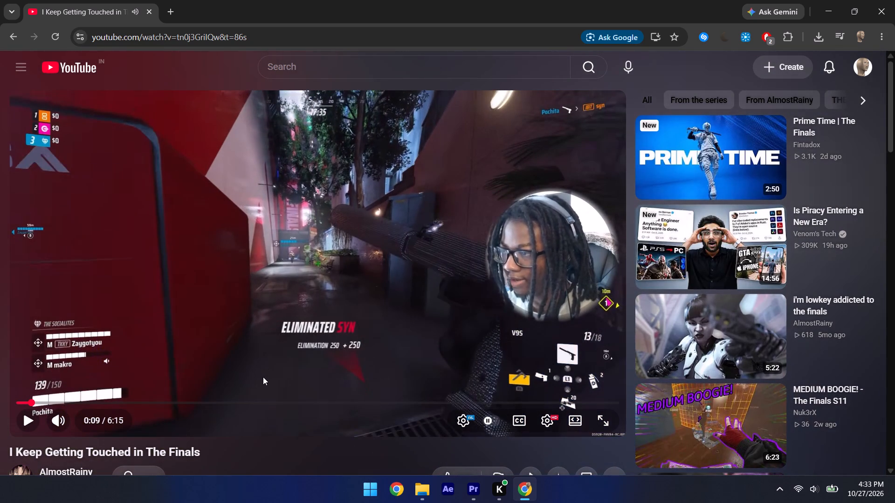
scroll(263, 378, "down", 6)
scroll(245, 357, "up", 6)
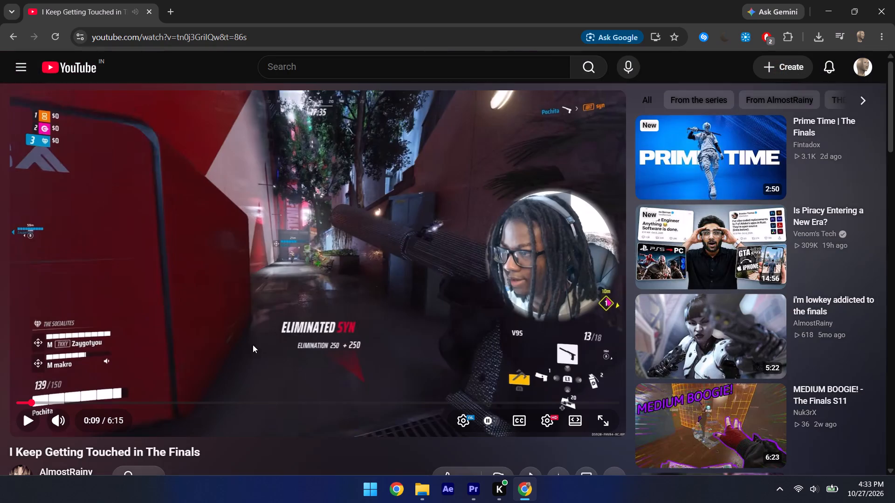
left_click(371, 263)
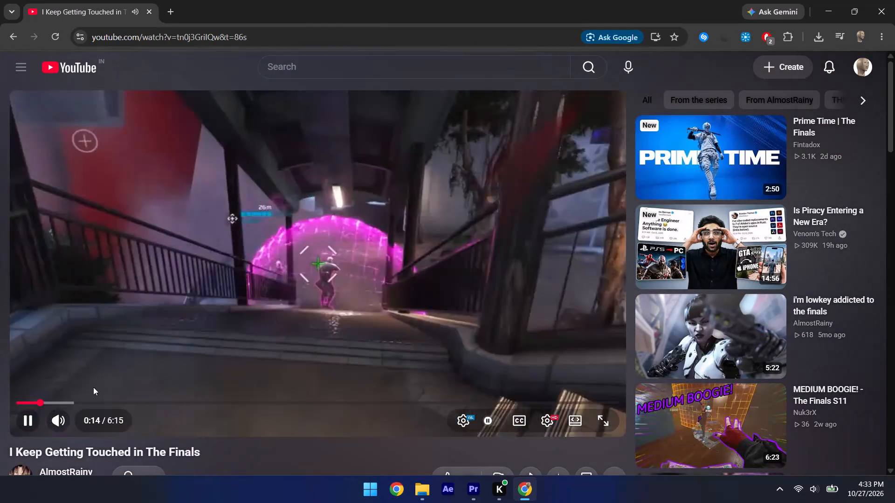
Go back to just before the cartoon meme and watch on through the anime meme overlay, pausing to examine it.
left_click(27, 406)
left_click(23, 402)
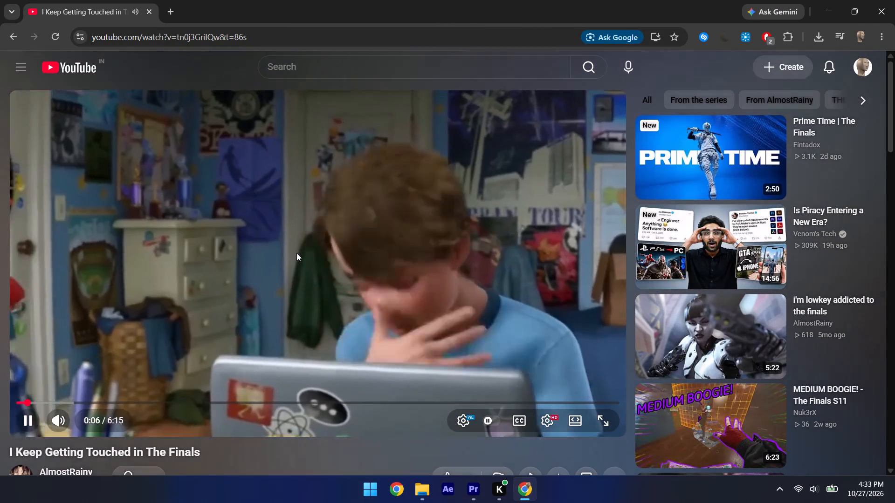
left_click(297, 253)
left_click(373, 256)
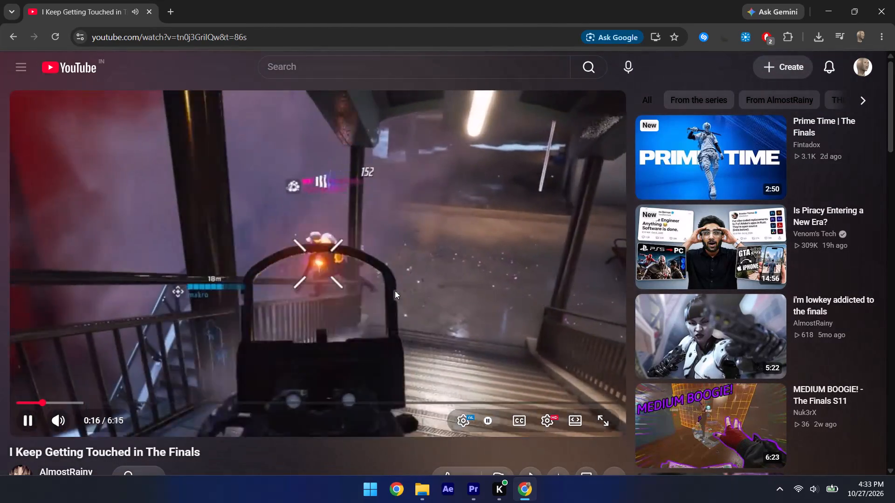
left_click(493, 284)
left_click(433, 281)
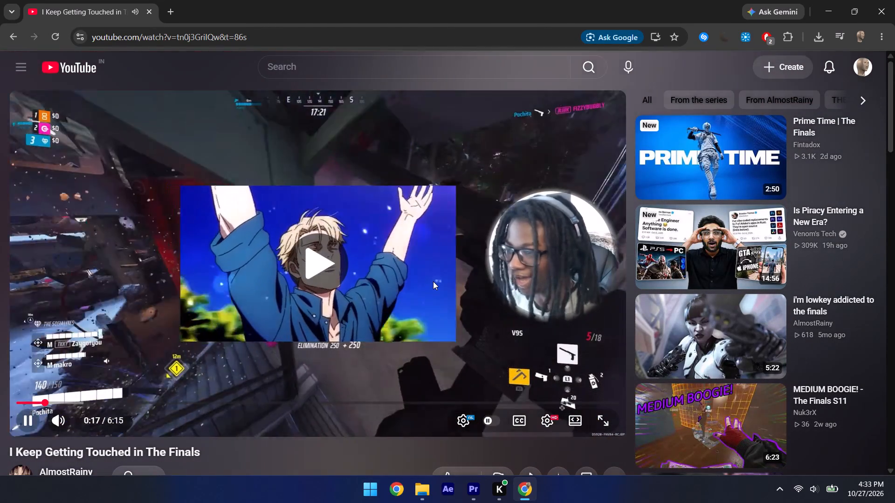
left_click(433, 281)
Copy the share link of the video "I Keep Getting Touched in The Finals".
scroll(440, 285, "down", 2)
left_click(526, 363)
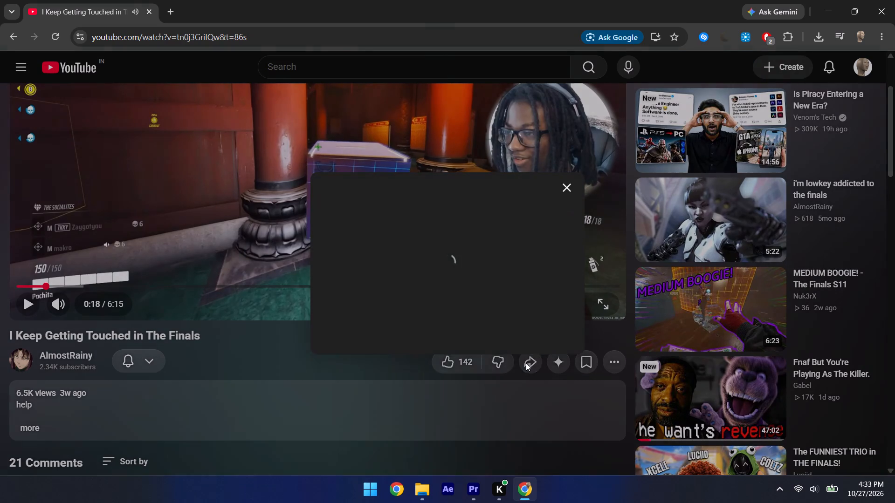
left_click(548, 332)
Search for "yt video downloader" in a new tab and open the SnapYT result.
left_click(174, 0)
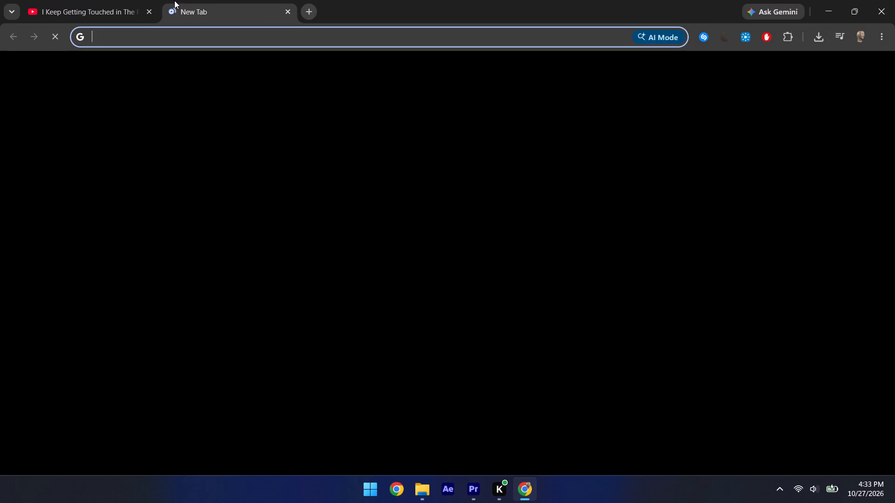
key("y")
key("t")
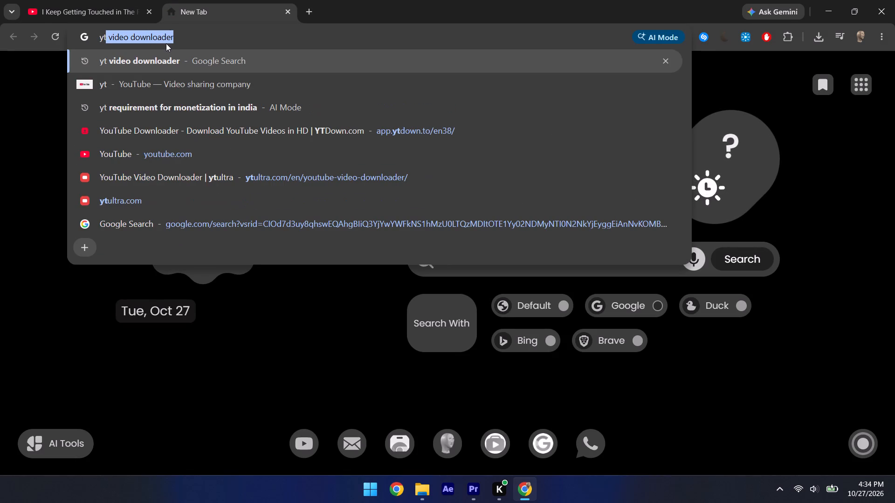
key("Return")
left_click(206, 277)
left_click(209, 263)
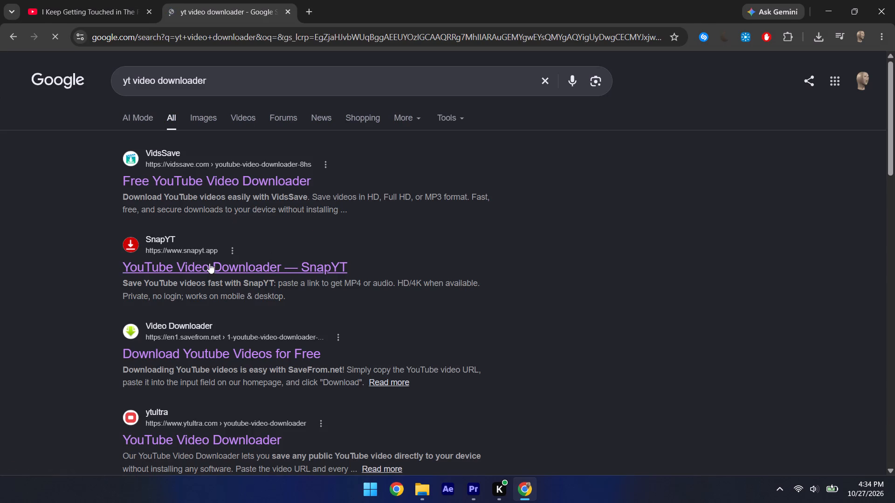
Load the copied video link in SnapYT, choose 1080p60 MP4, start preparing the combined HD download, and close the advert tab.
left_click(457, 218)
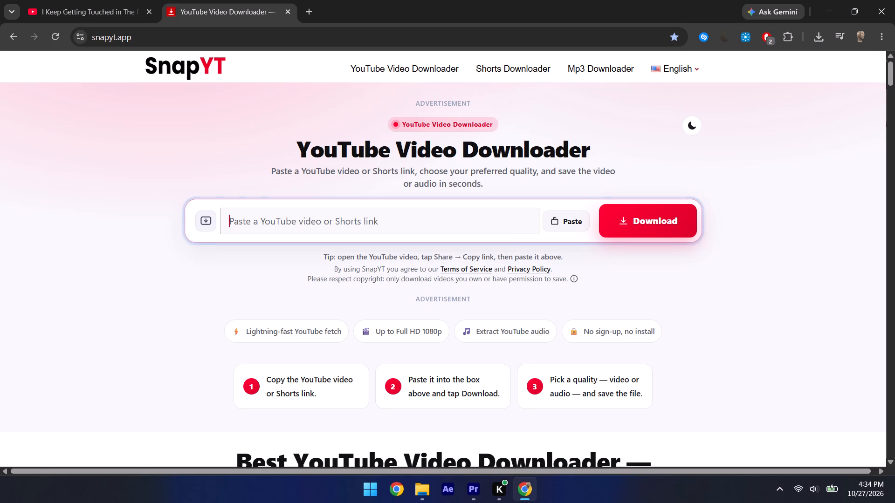
key("ctrl+v")
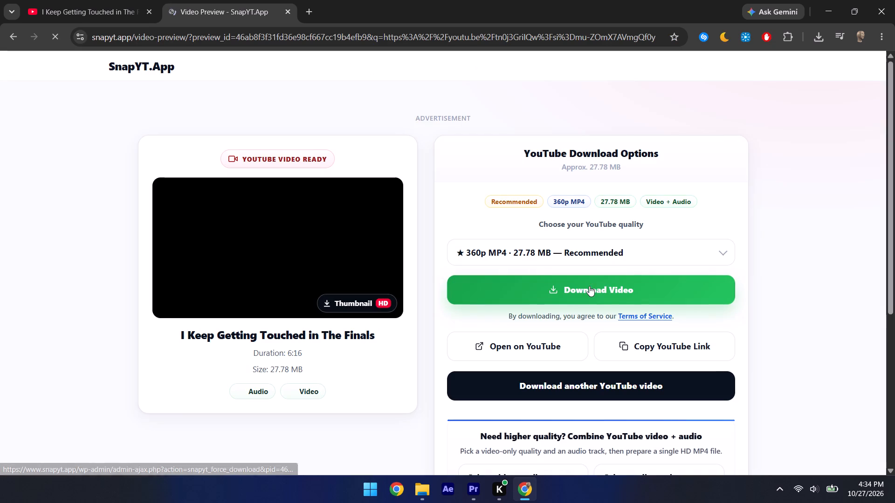
left_click(541, 256)
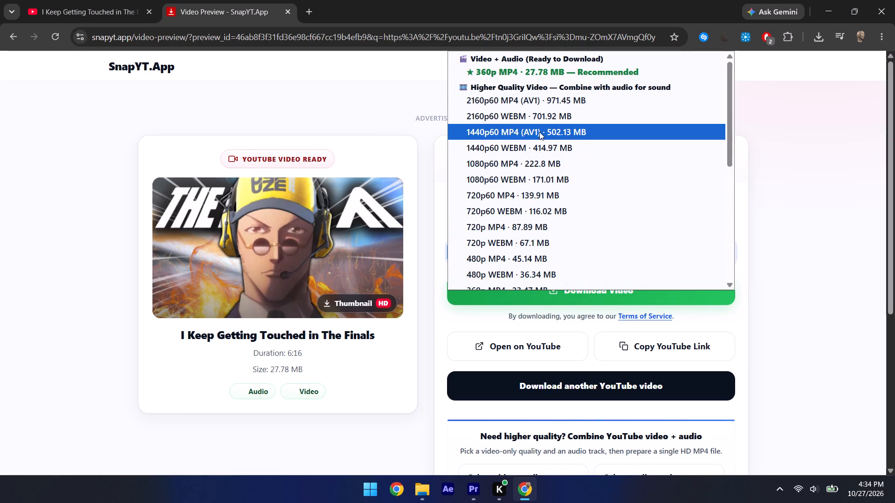
left_click(550, 163)
scroll(690, 372, "down", 6)
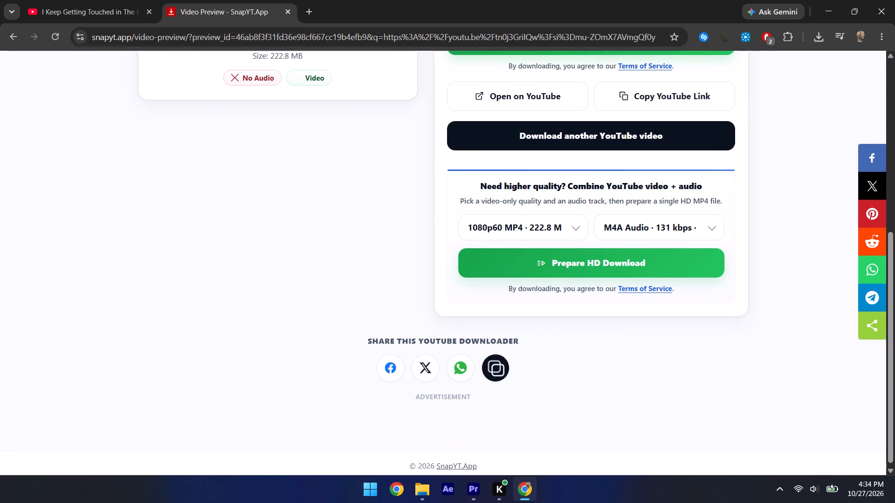
left_click(599, 265)
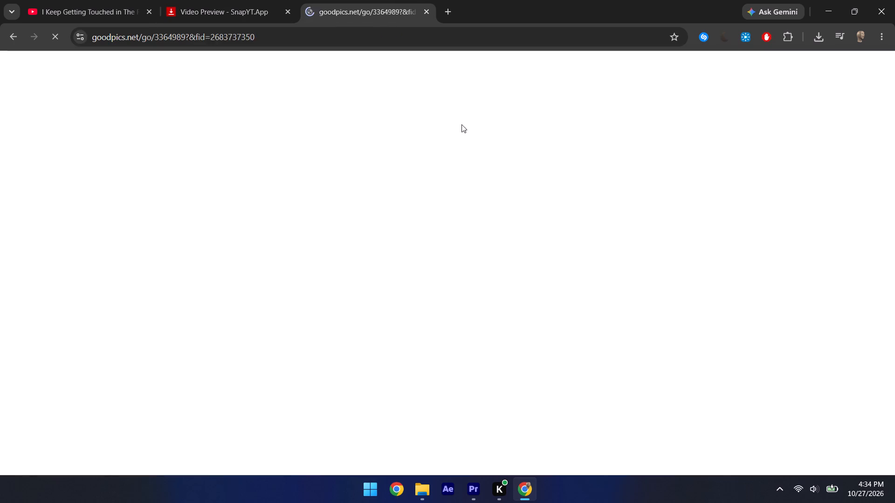
left_click(428, 12)
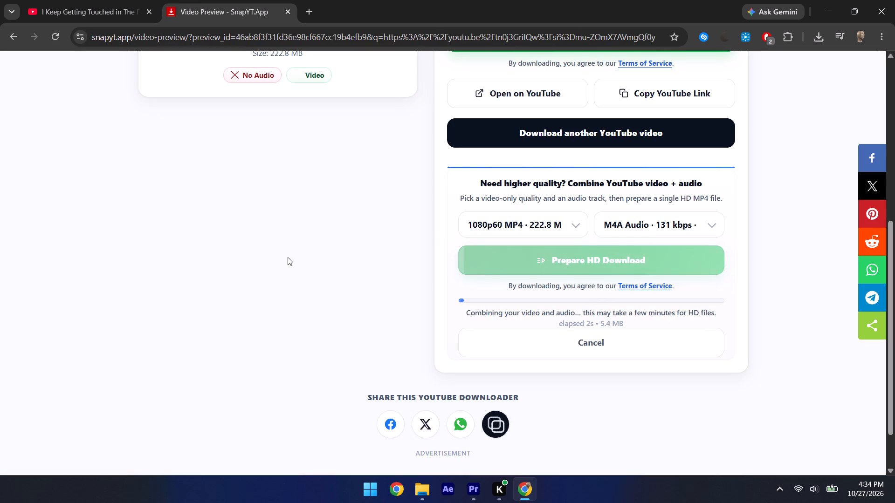